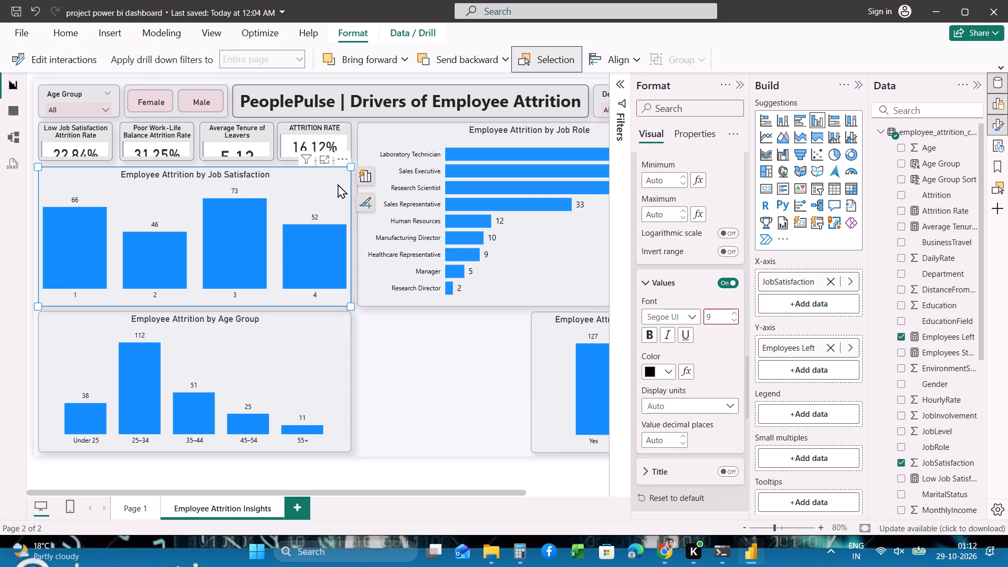
In Power BI's table view, create the calculated column Job Satisfaction Label from the copied SWITCH formula mapping JobSatisfaction 1–4 to Low, Medium, High, Very High.
left_click(16, 108)
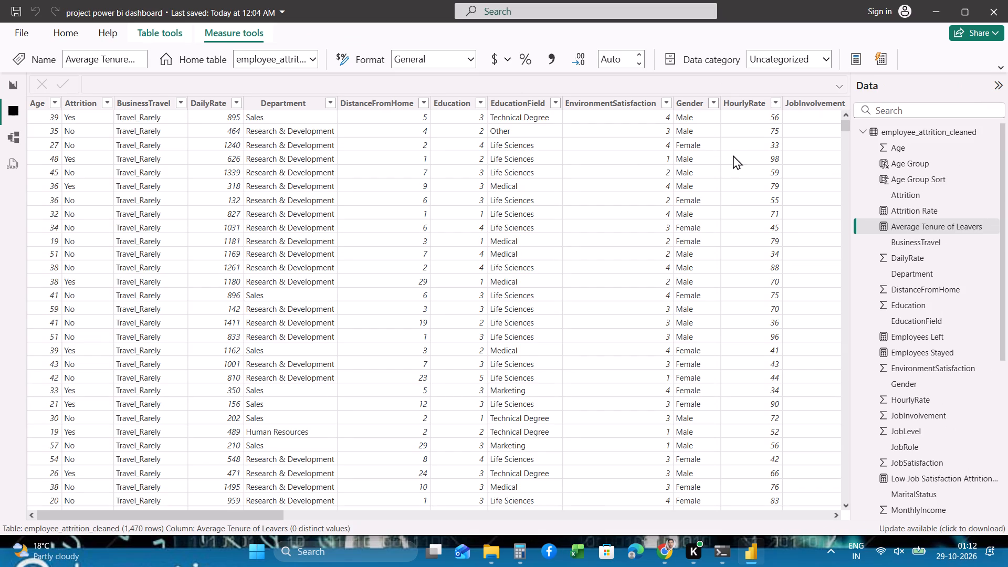
right_click(740, 144)
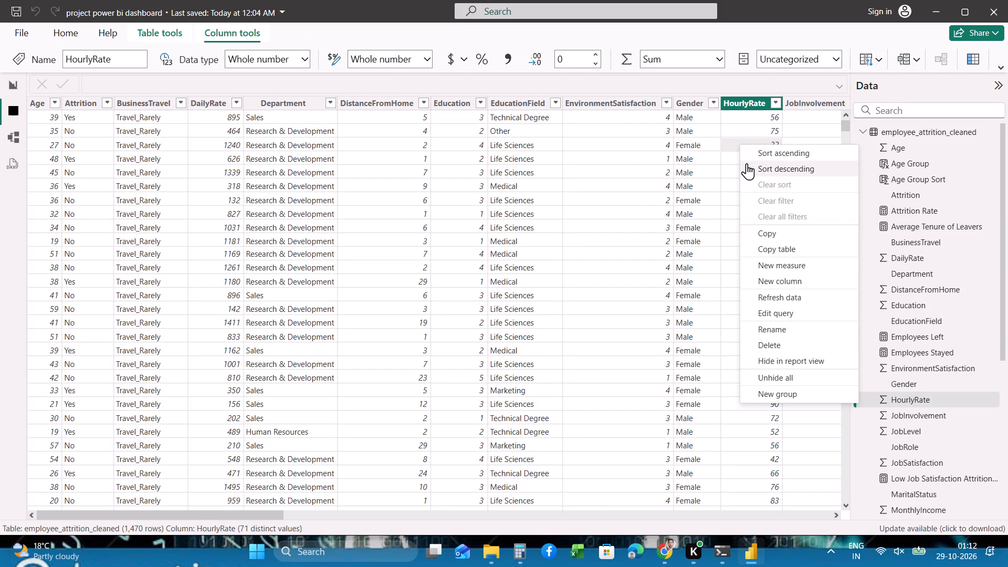
left_click(781, 281)
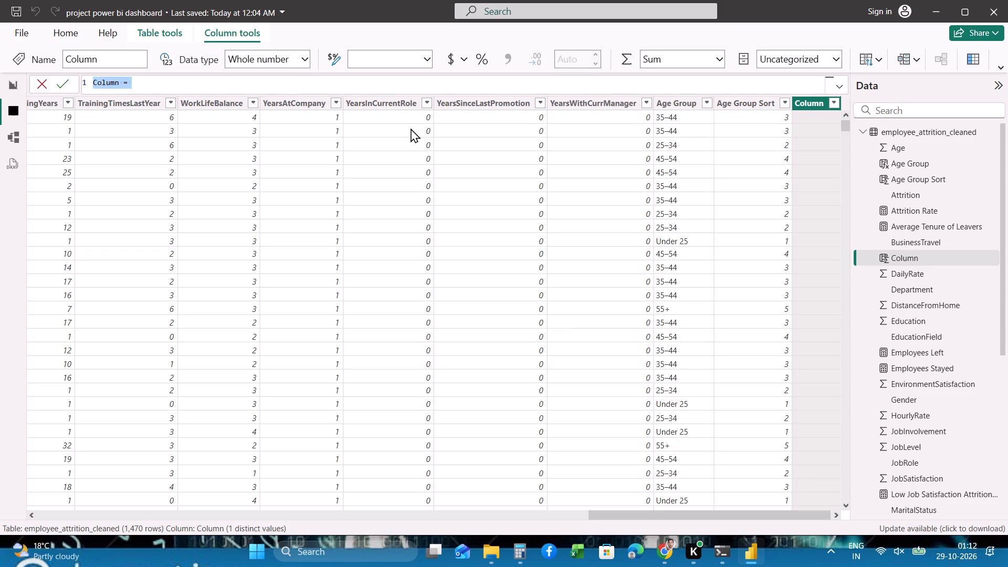
key("ctrl+v")
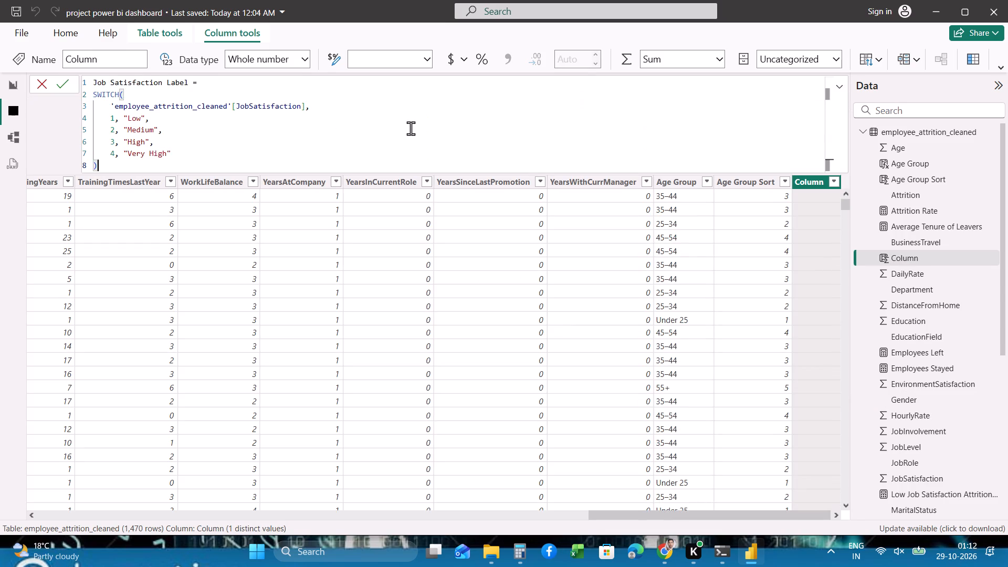
key("Return")
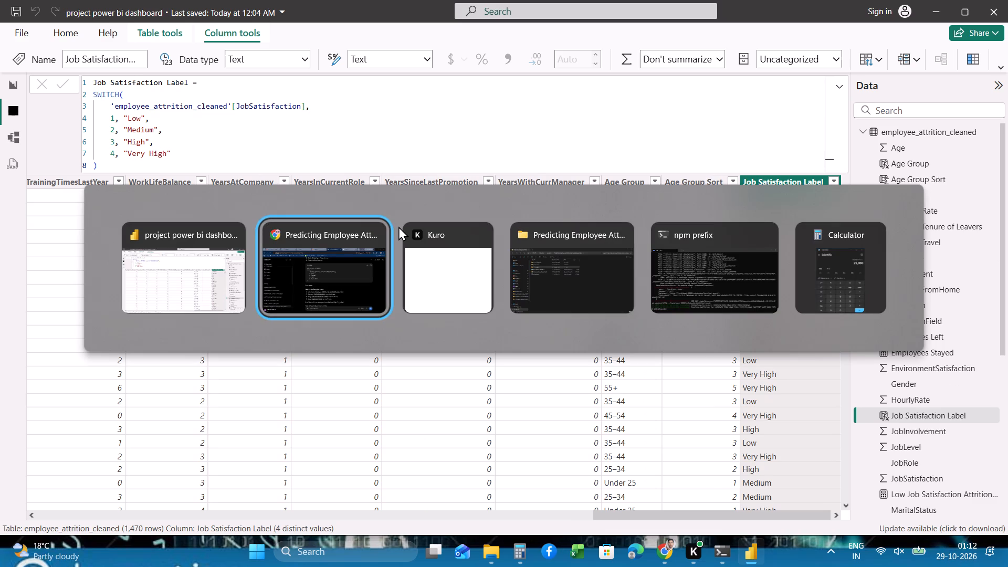
Back in the report, replace JobSatisfaction with Job Satisfaction Label on the X-axis of the Employee Attrition by Job Satisfaction chart.
left_click(17, 80)
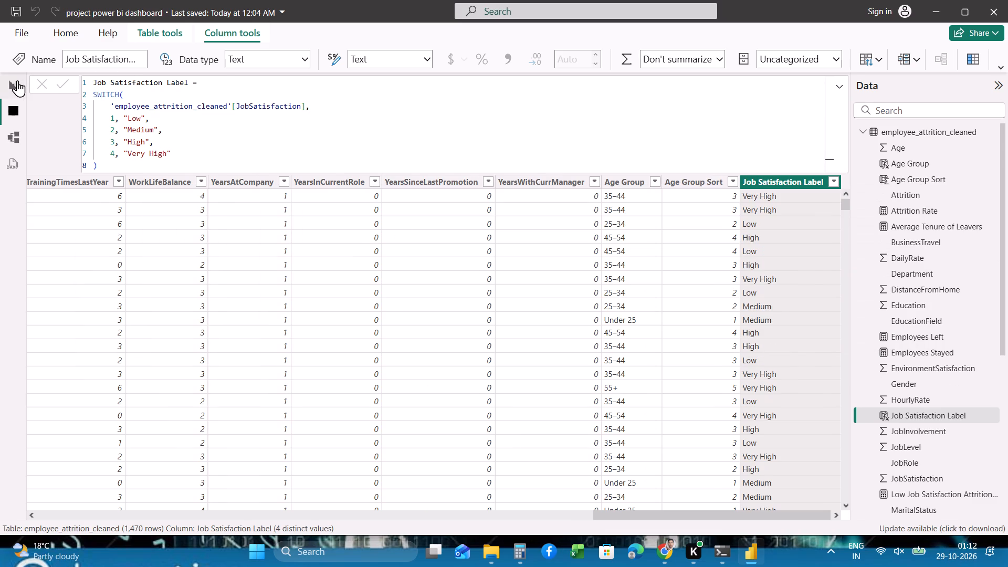
left_click(469, 368)
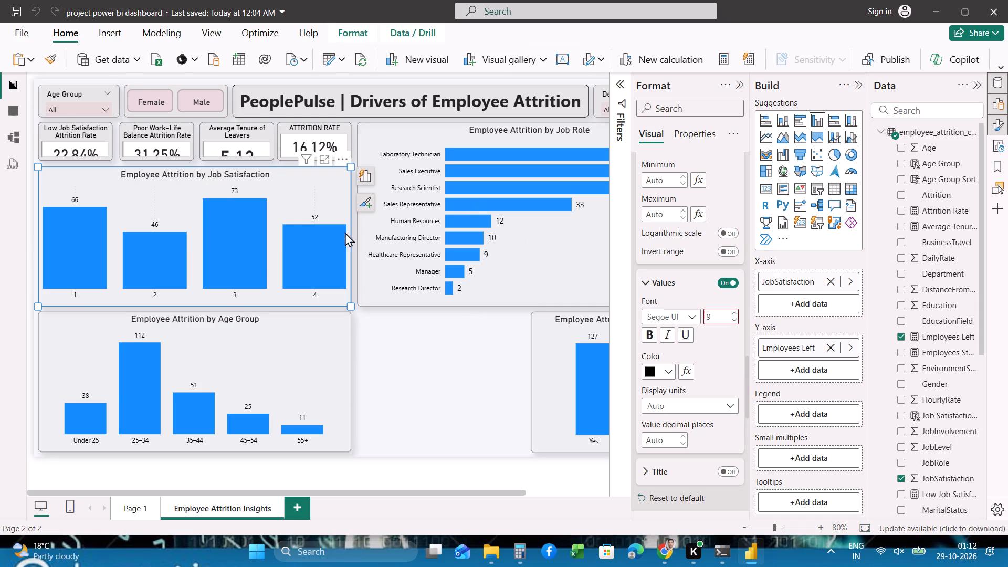
left_click(331, 195)
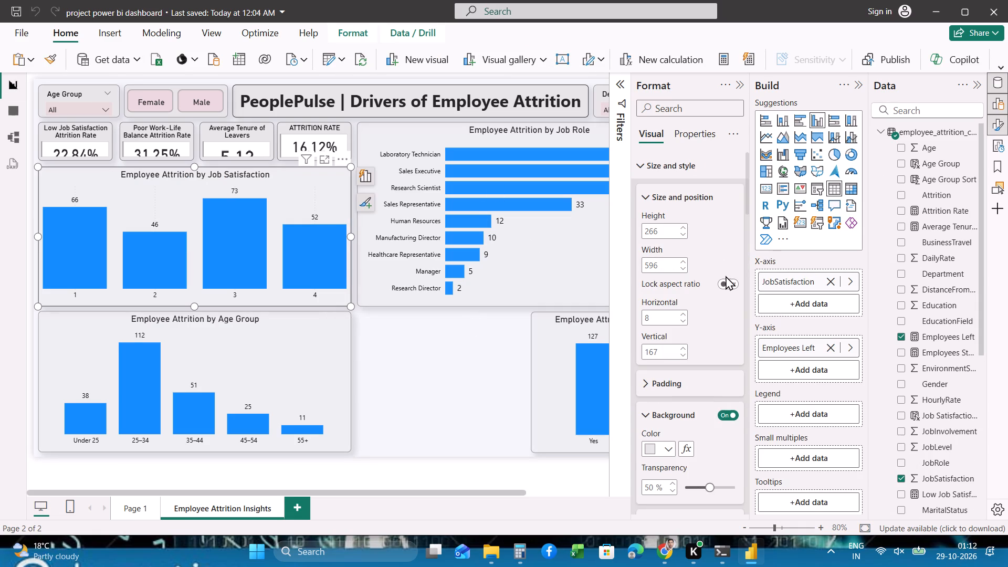
scroll(712, 268, "down", 5)
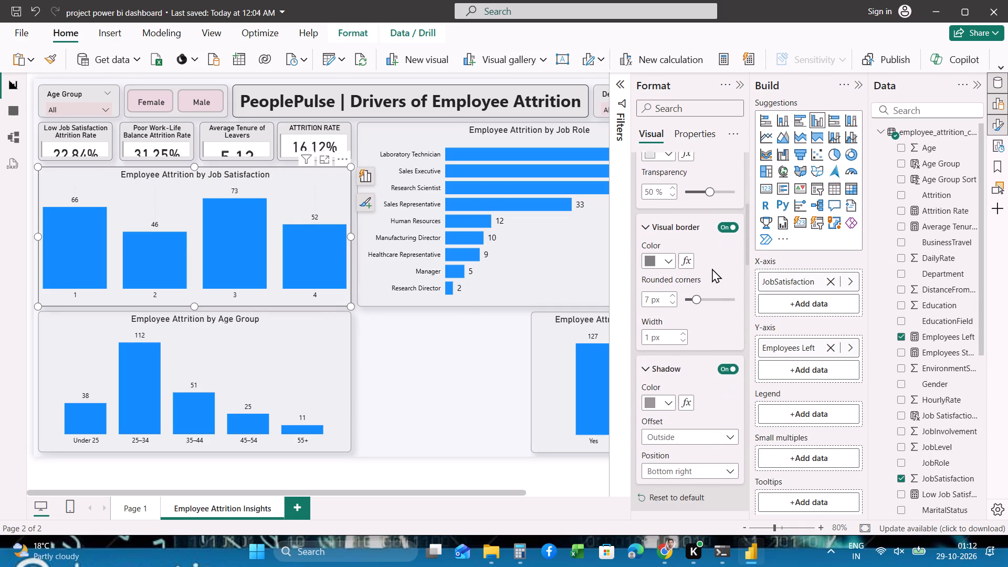
scroll(712, 268, "down", 4)
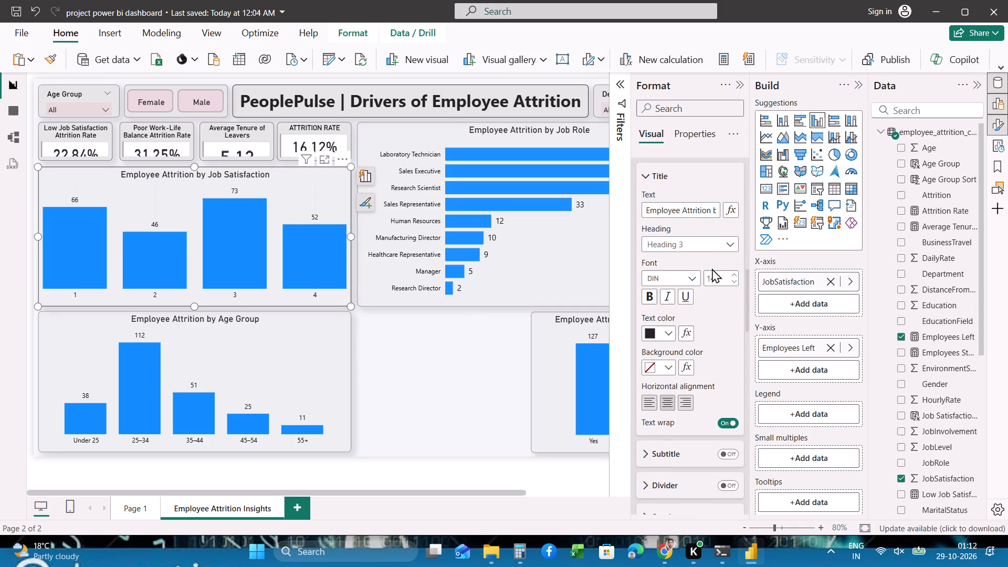
scroll(712, 268, "down", 1)
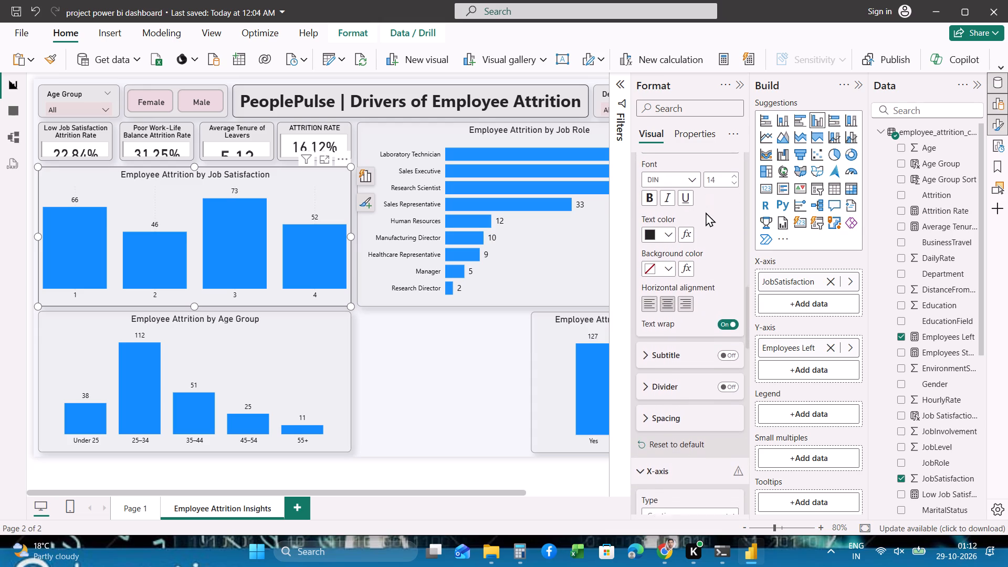
left_click(832, 282)
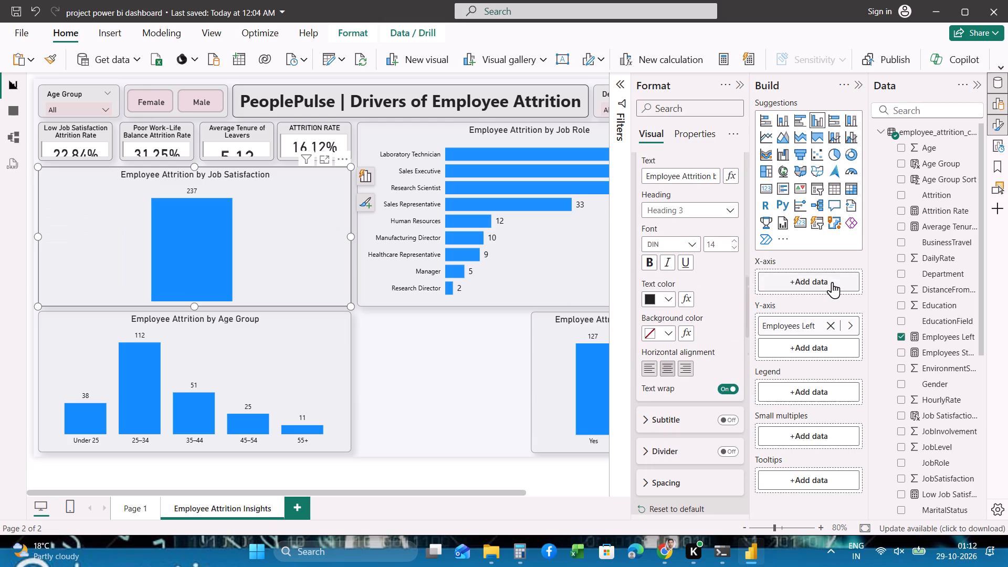
scroll(927, 362, "down", 1)
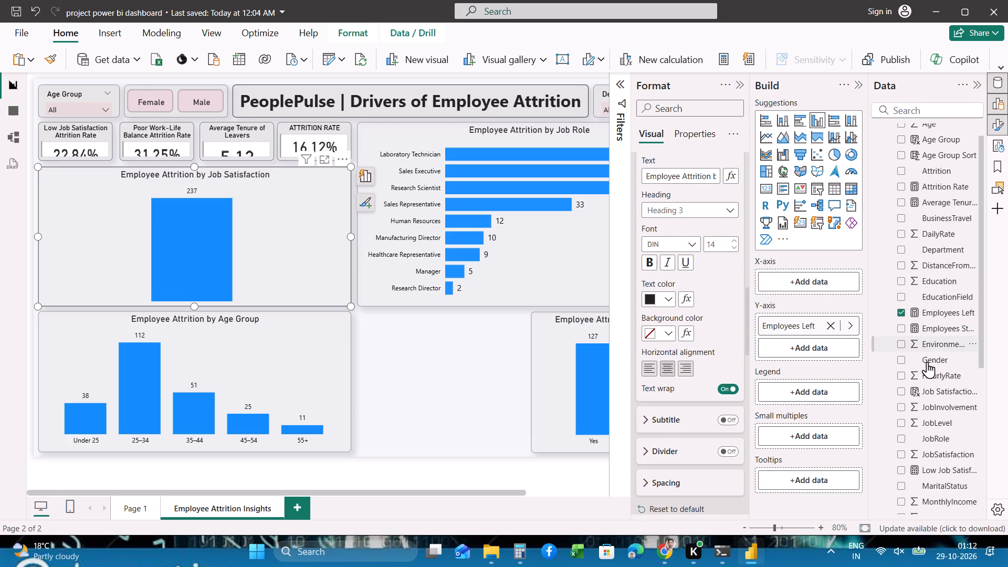
scroll(927, 362, "down", 1)
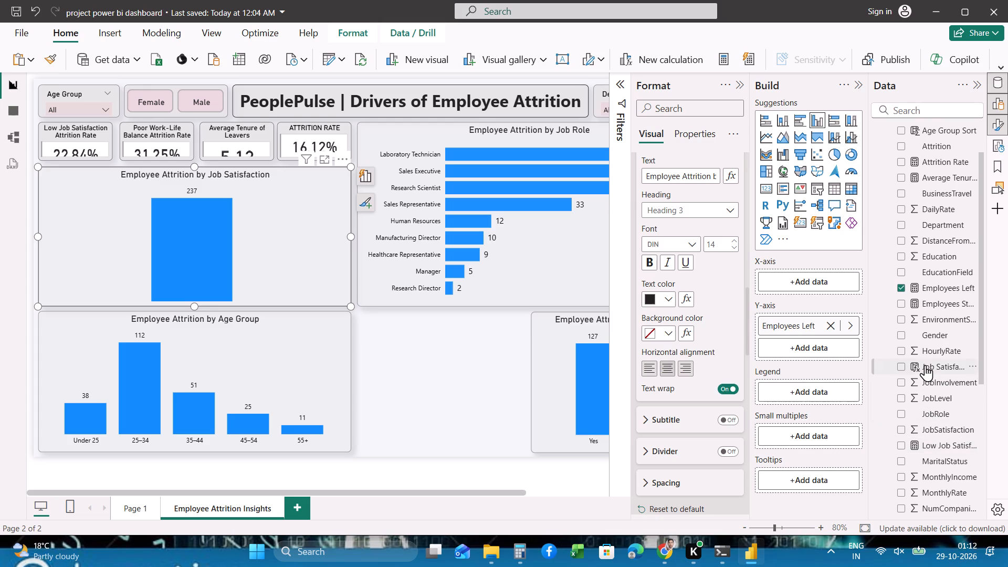
left_click_drag(925, 364, 799, 277)
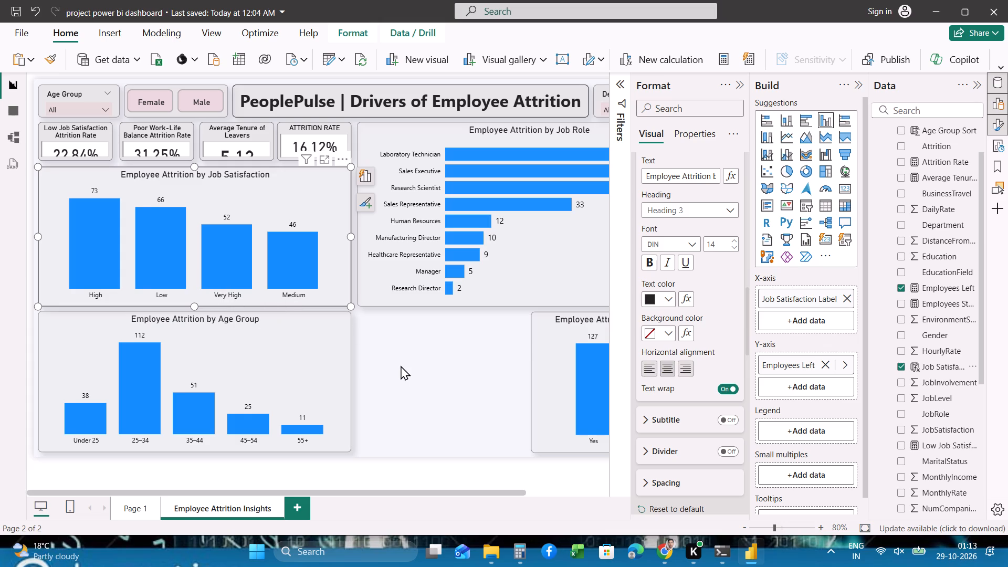
Capture a screenshot of just the relabeled Employee Attrition by Job Satisfaction chart.
key("Print")
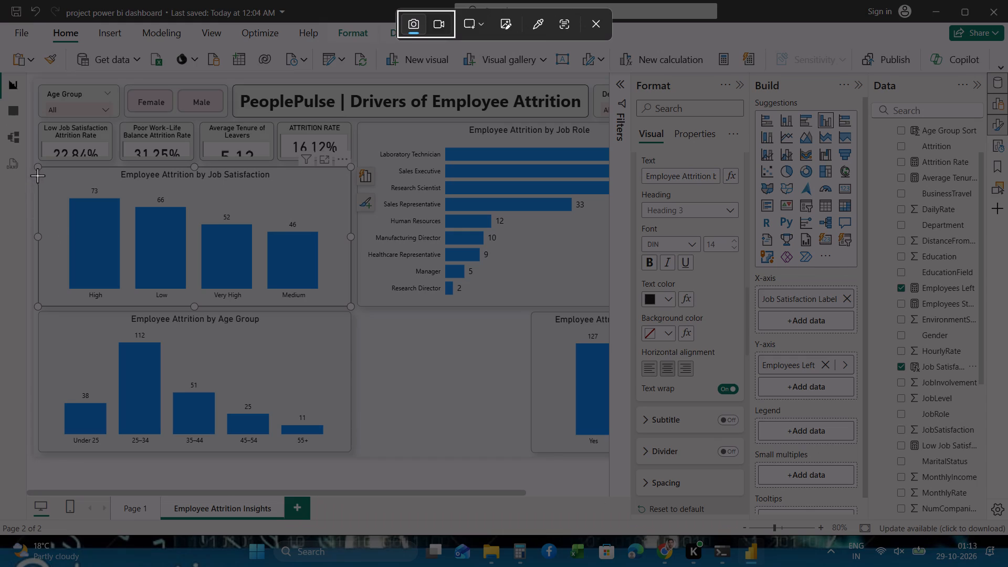
left_click_drag(43, 172, 272, 282)
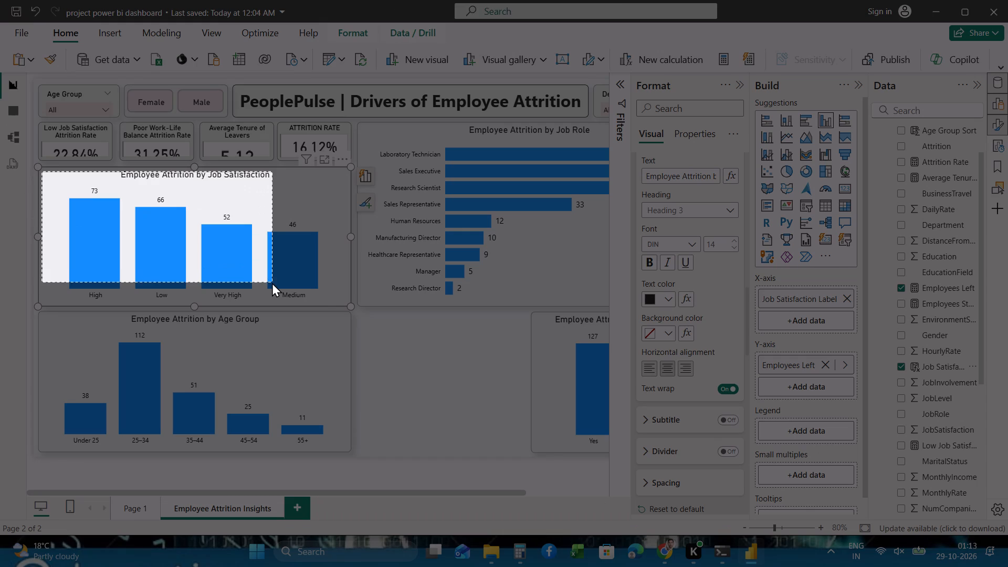
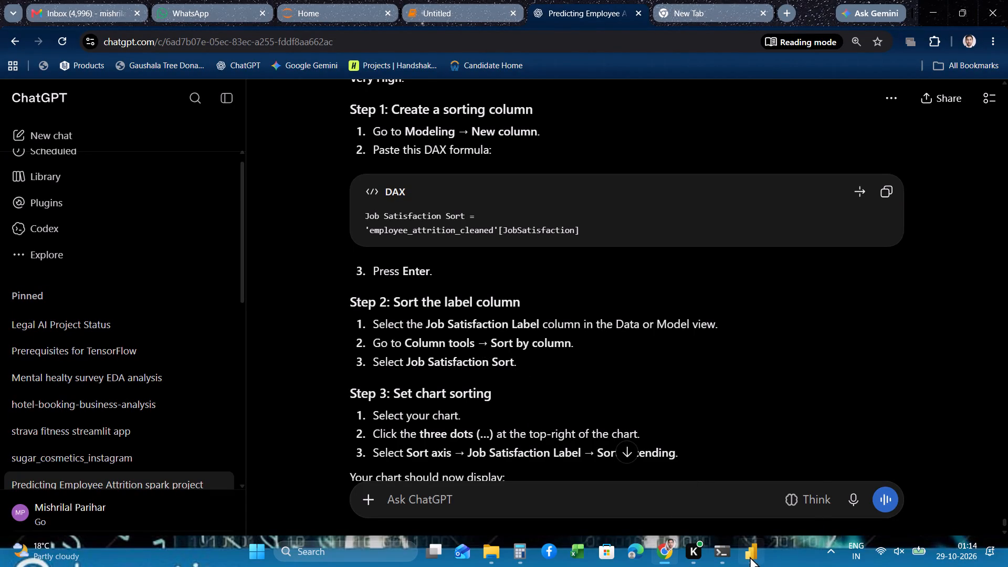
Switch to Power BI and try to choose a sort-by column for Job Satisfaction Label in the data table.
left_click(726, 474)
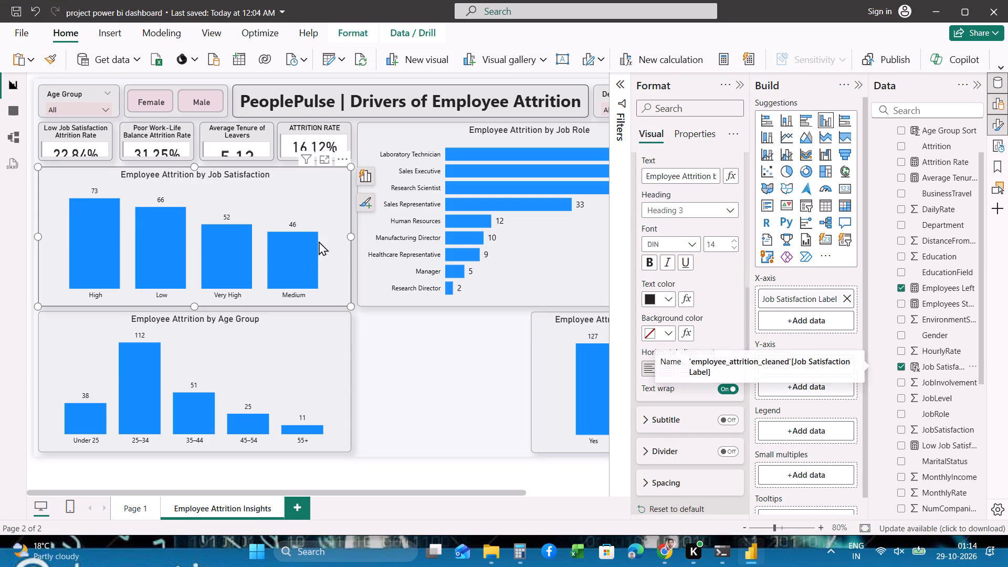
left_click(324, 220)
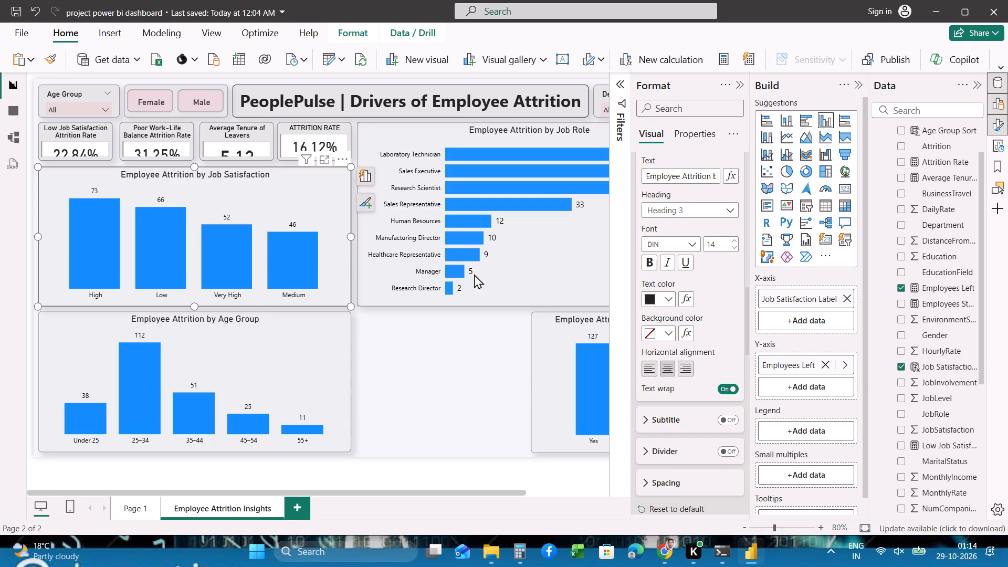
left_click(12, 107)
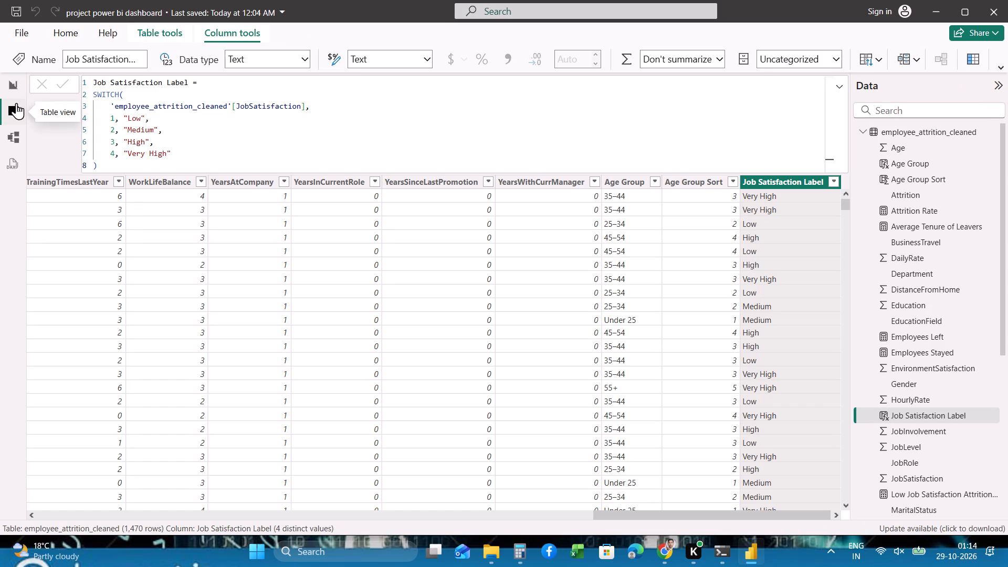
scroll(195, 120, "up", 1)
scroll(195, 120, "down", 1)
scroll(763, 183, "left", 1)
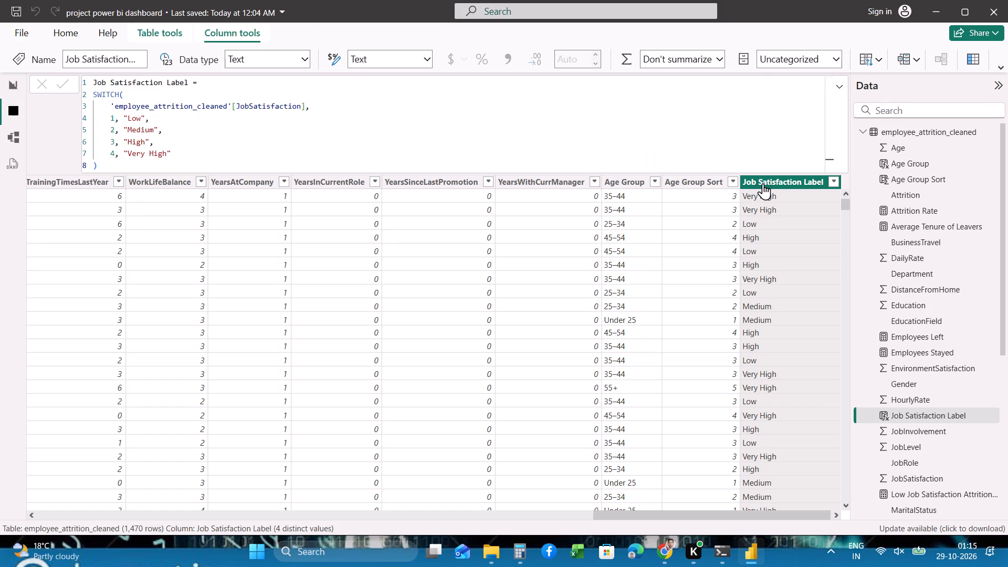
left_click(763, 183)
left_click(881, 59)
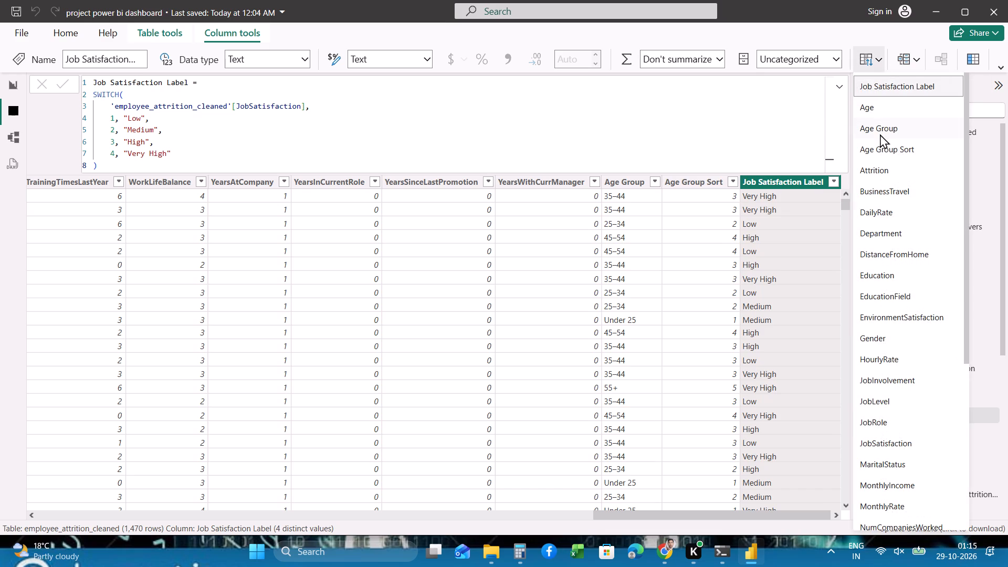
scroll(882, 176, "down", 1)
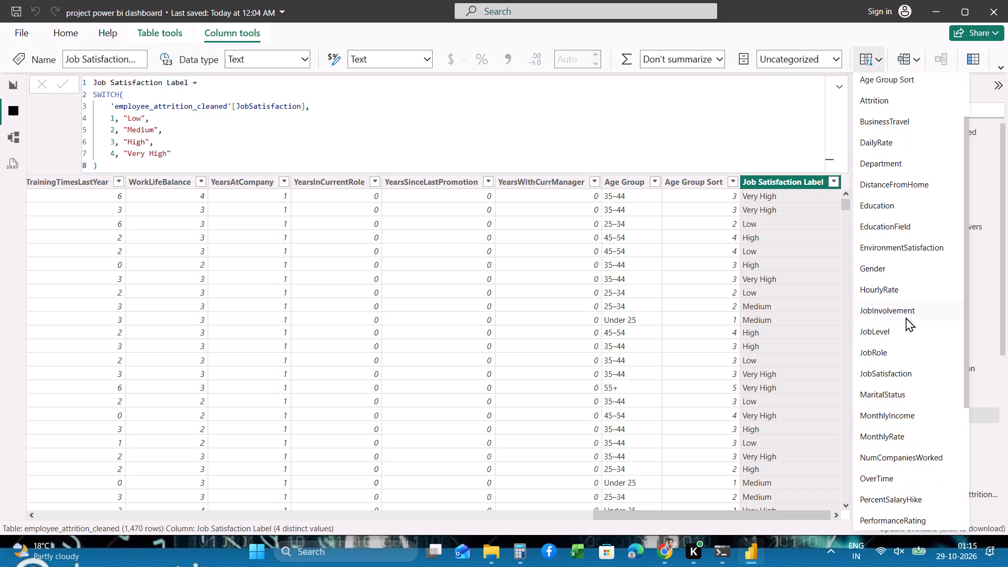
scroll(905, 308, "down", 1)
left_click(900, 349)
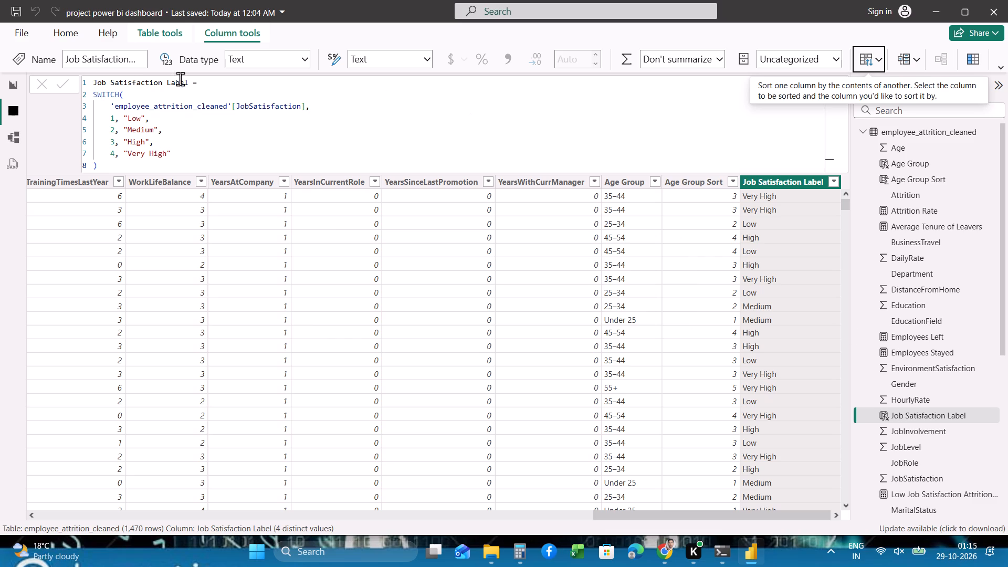
Return to the report page and collapse the Format and Data panes.
left_click(8, 85)
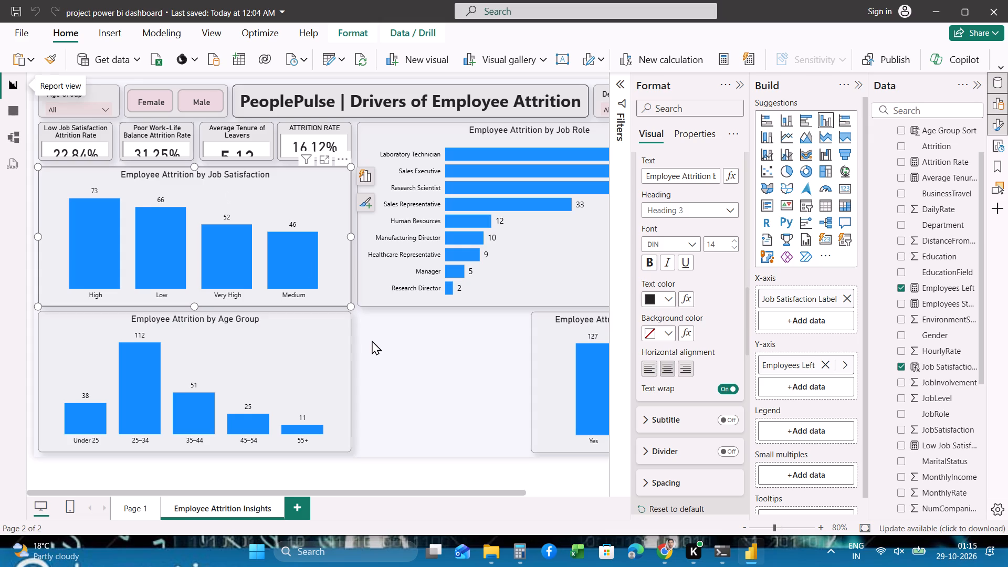
left_click(741, 83)
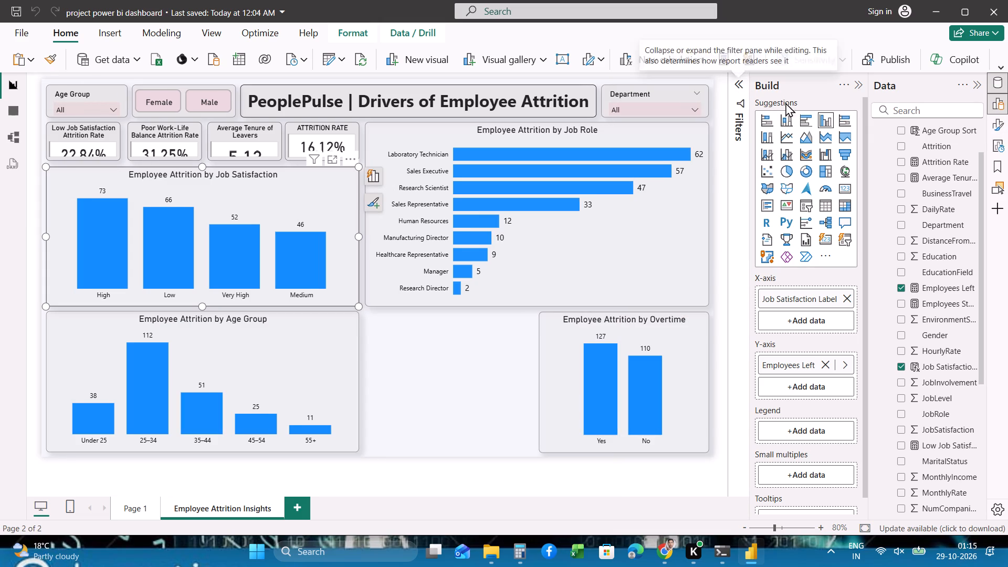
left_click(973, 86)
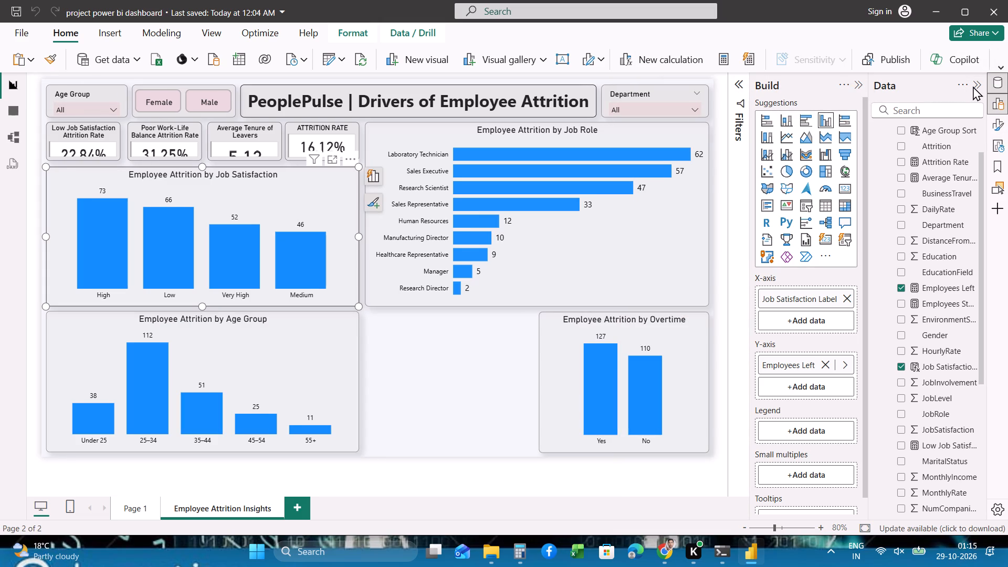
left_click(976, 86)
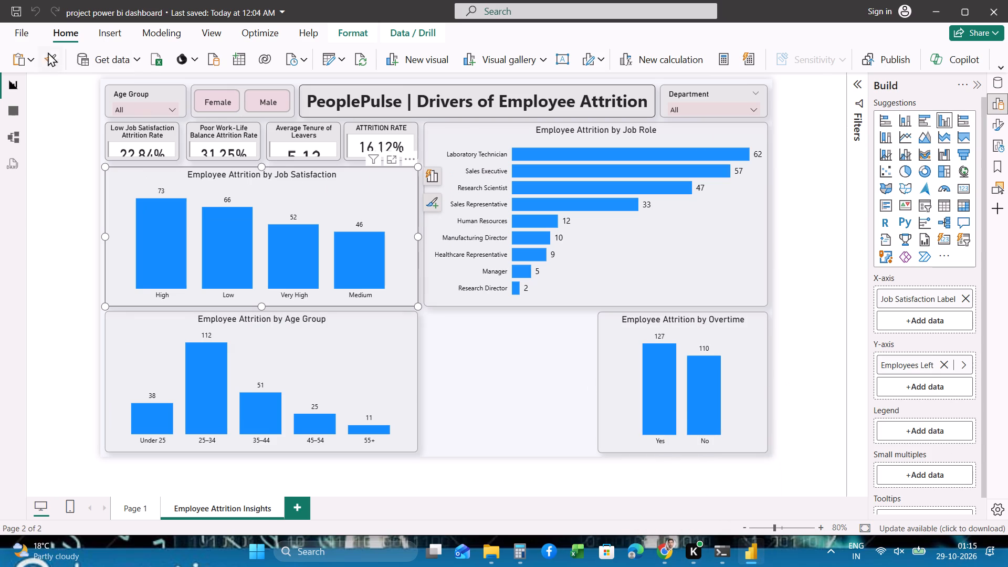
Copy the complete Job Satisfaction Label formula in the data table, and delete that column from employee_attrition_cleaned.
left_click(13, 102)
scroll(280, 103, "down", 1)
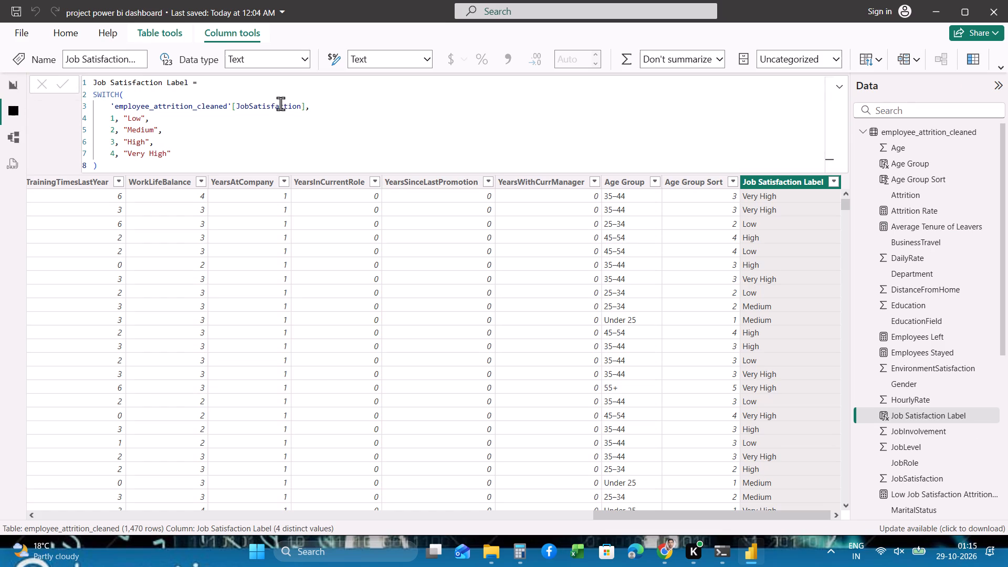
scroll(280, 103, "down", 1)
left_click(253, 152)
key("ctrl+a")
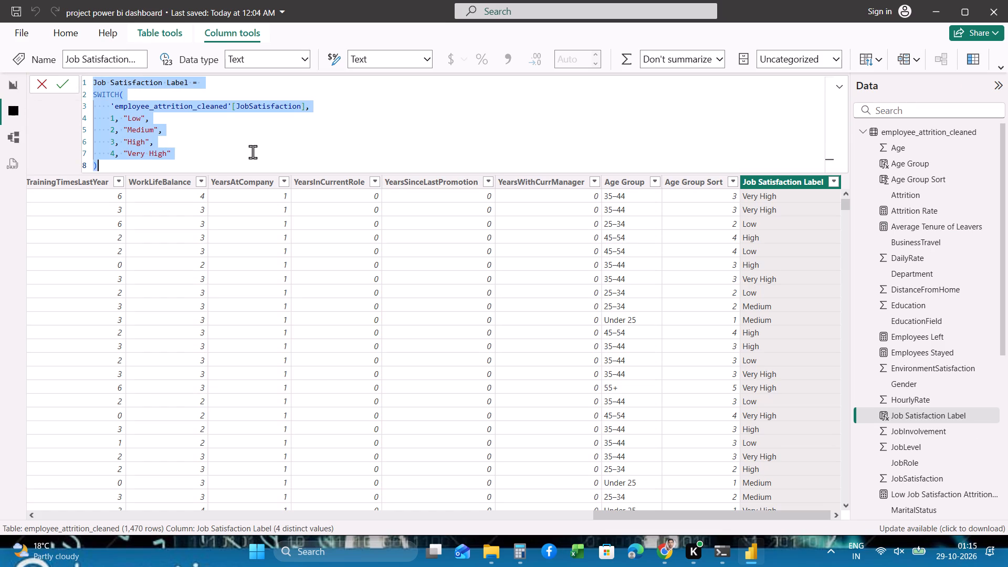
key("ctrl+c")
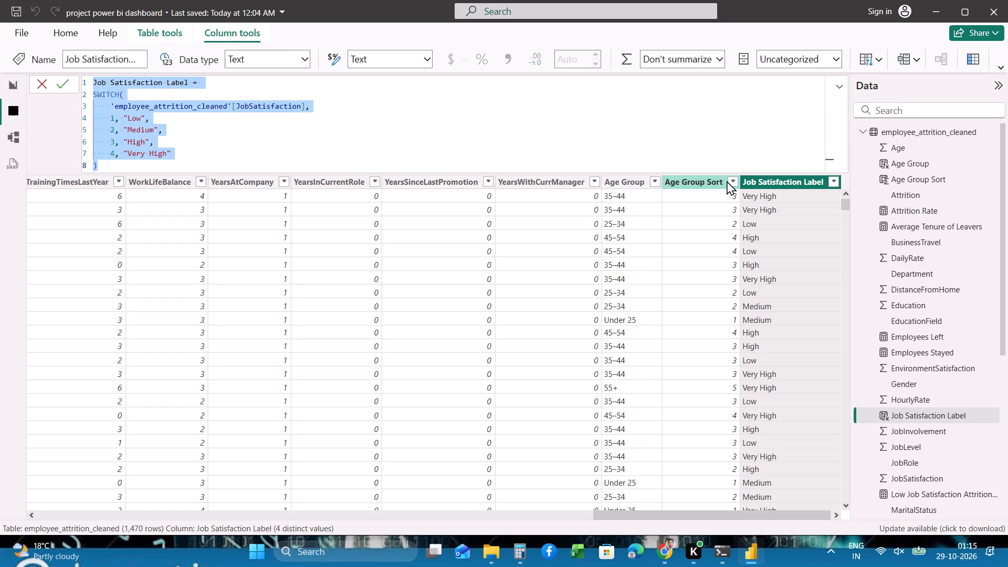
right_click(751, 181)
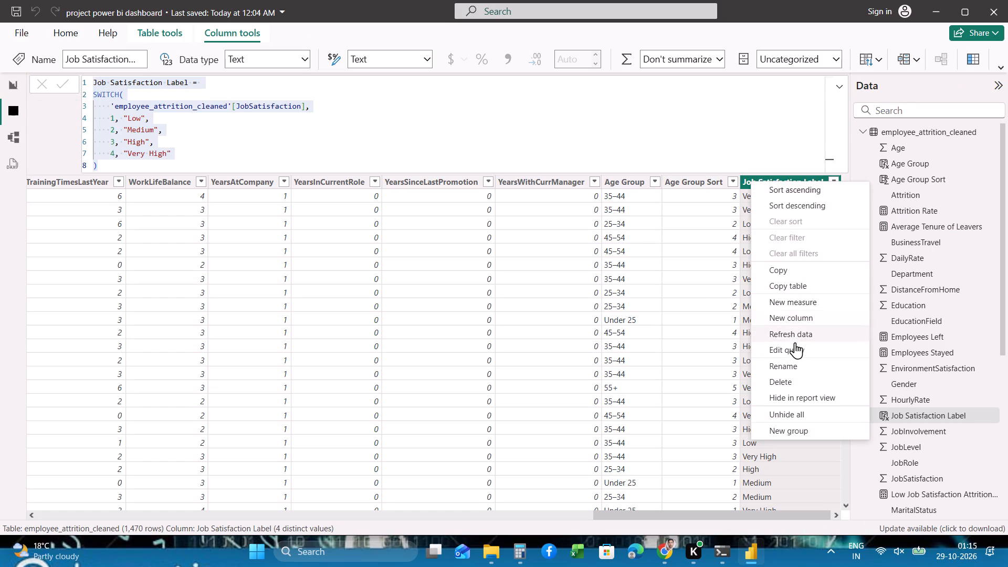
left_click(788, 383)
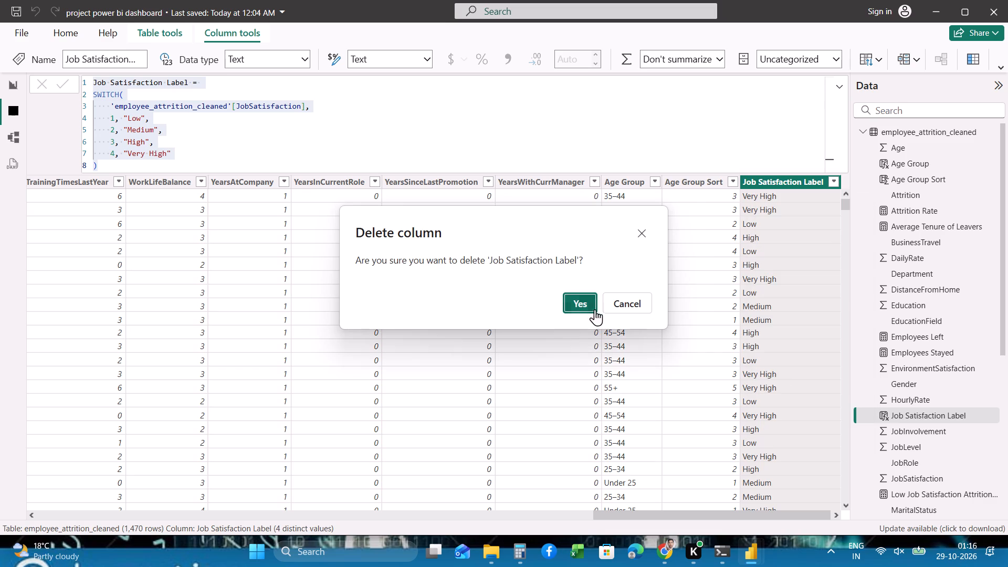
left_click(582, 303)
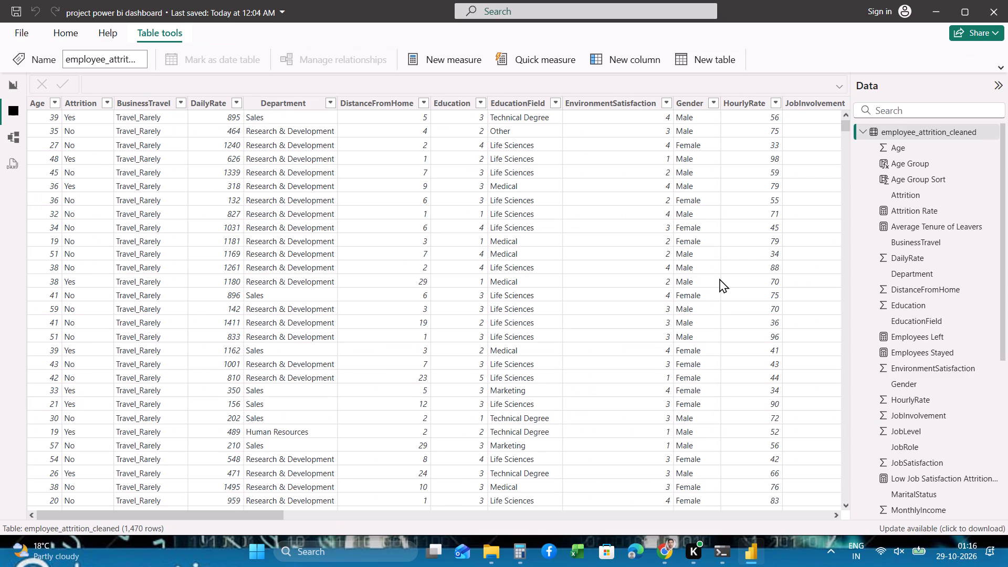
Recreate the Job Satisfaction Label calculated column in employee_attrition_cleaned from the copied SWITCH formula.
right_click(719, 278)
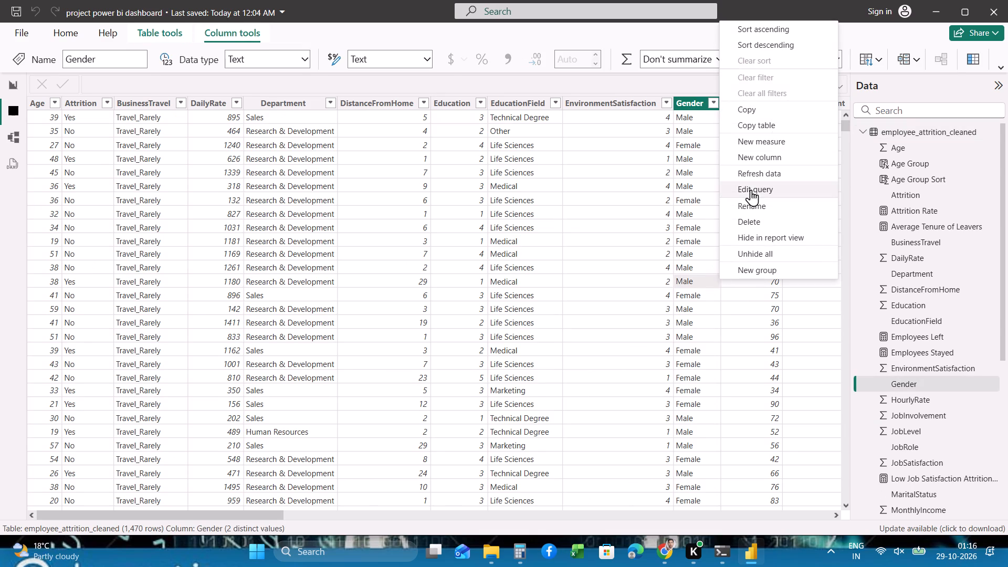
left_click(748, 157)
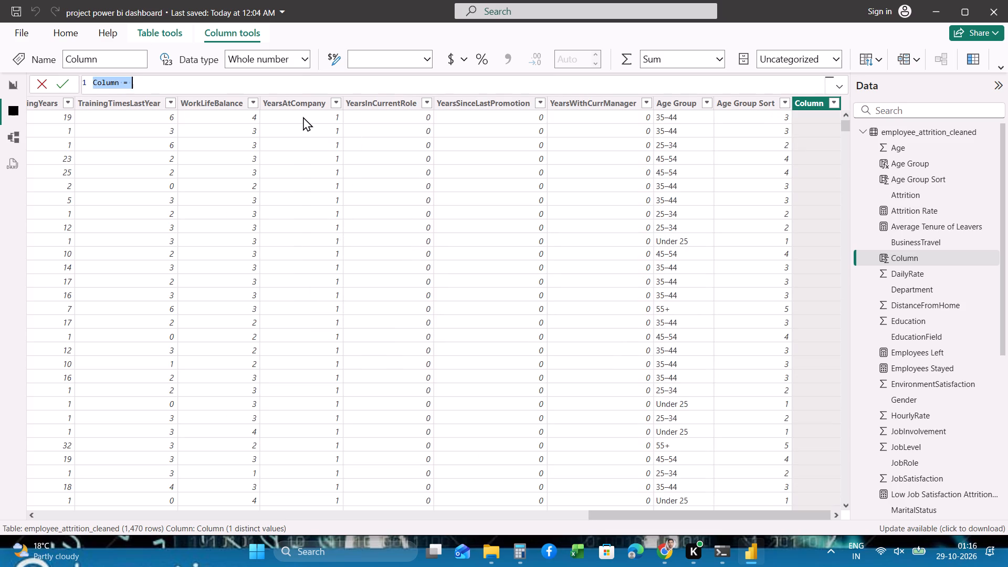
key("ctrl+v")
key("Return")
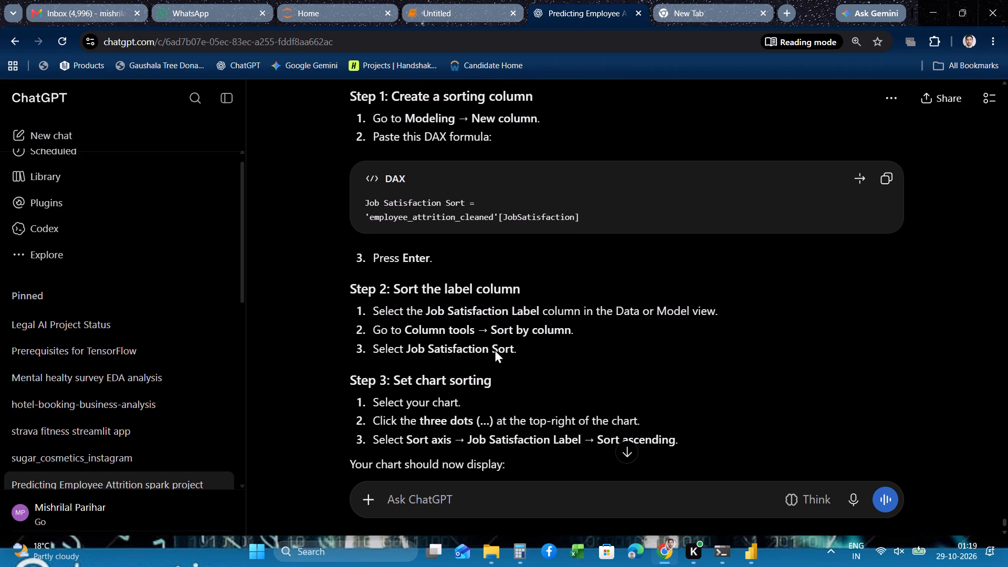
scroll(495, 349, "up", 1)
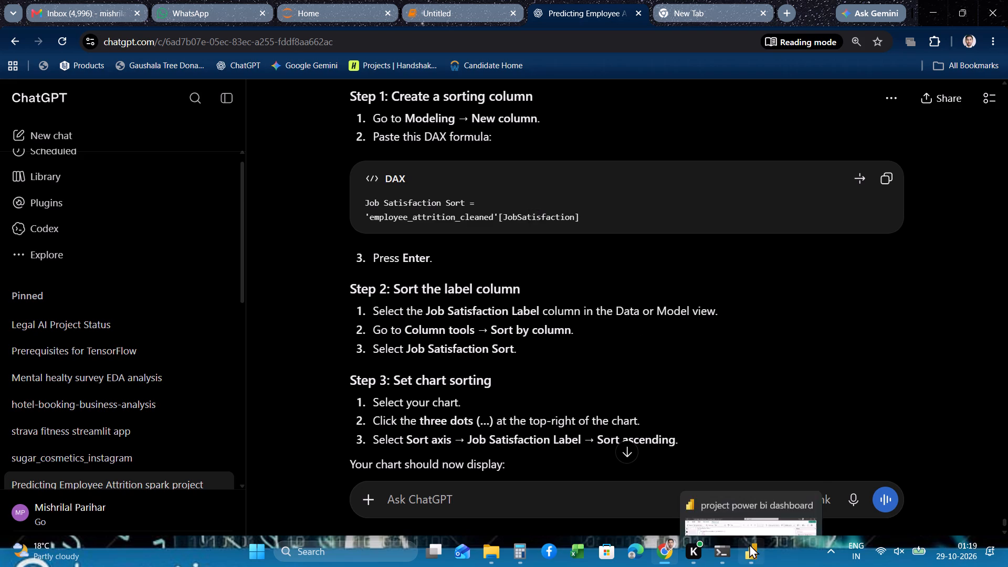
Back in Power BI, set the Job Satisfaction Label column to sort by the Job Satisfaction Sort column.
left_click(734, 486)
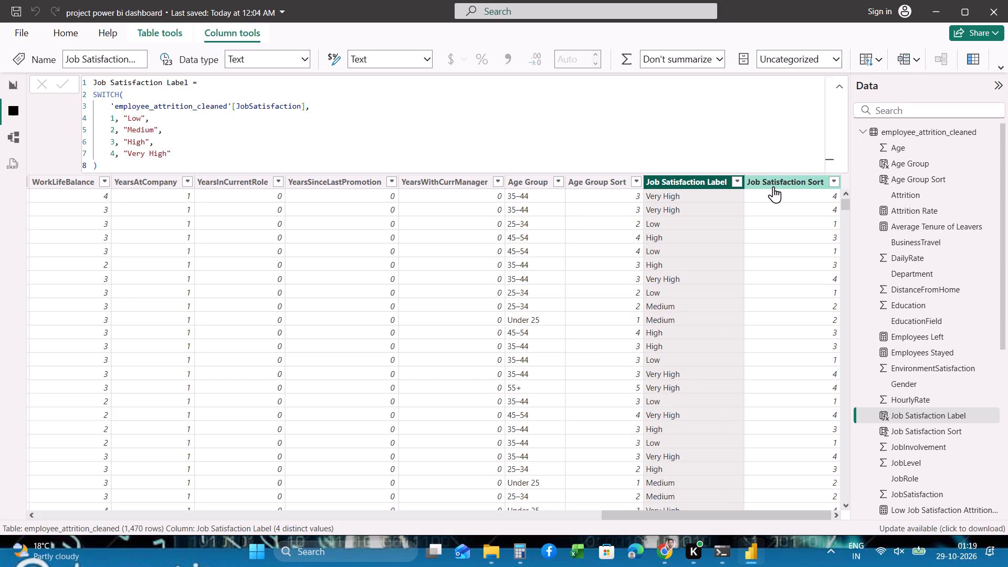
left_click(692, 180)
left_click(880, 59)
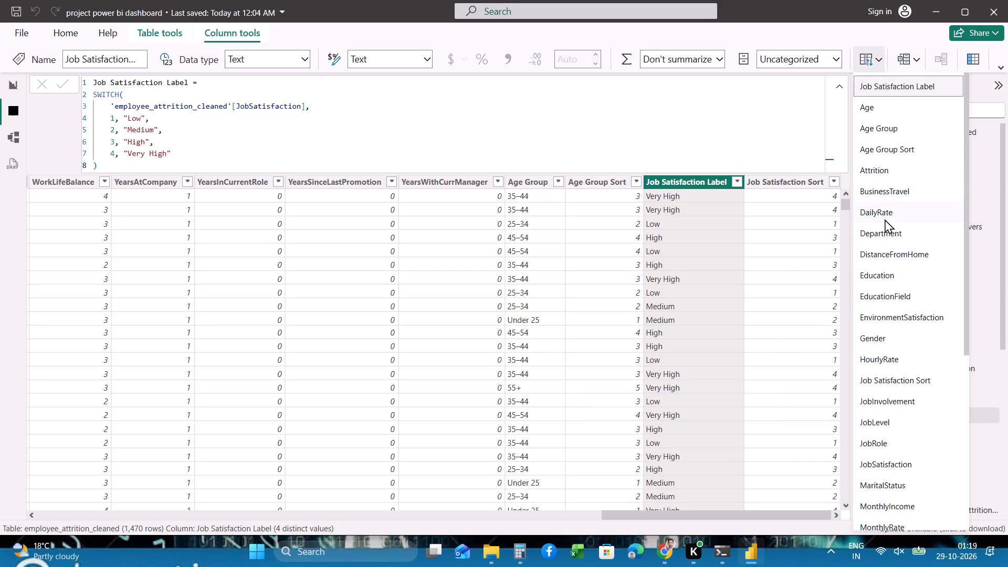
scroll(885, 219, "down", 1)
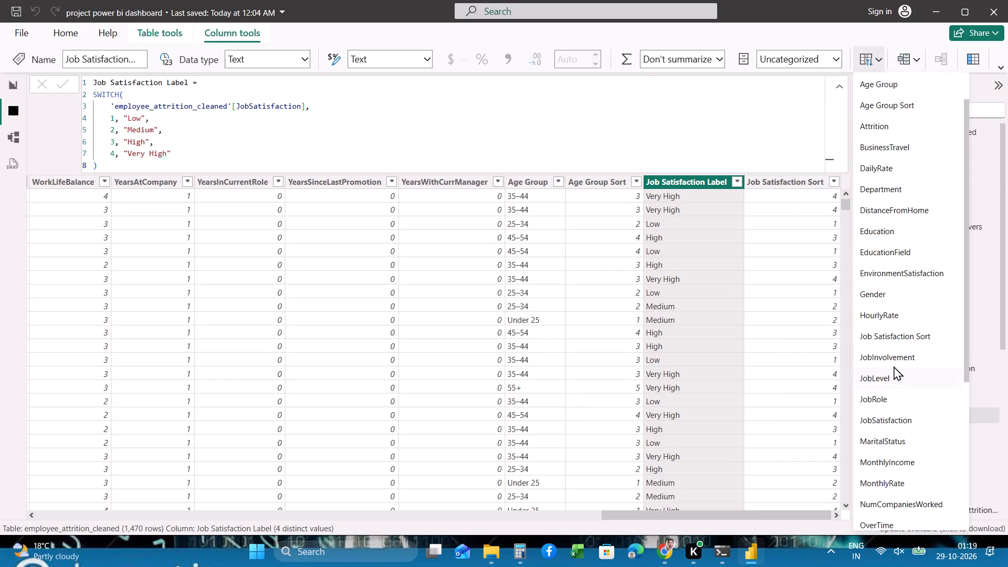
left_click(895, 337)
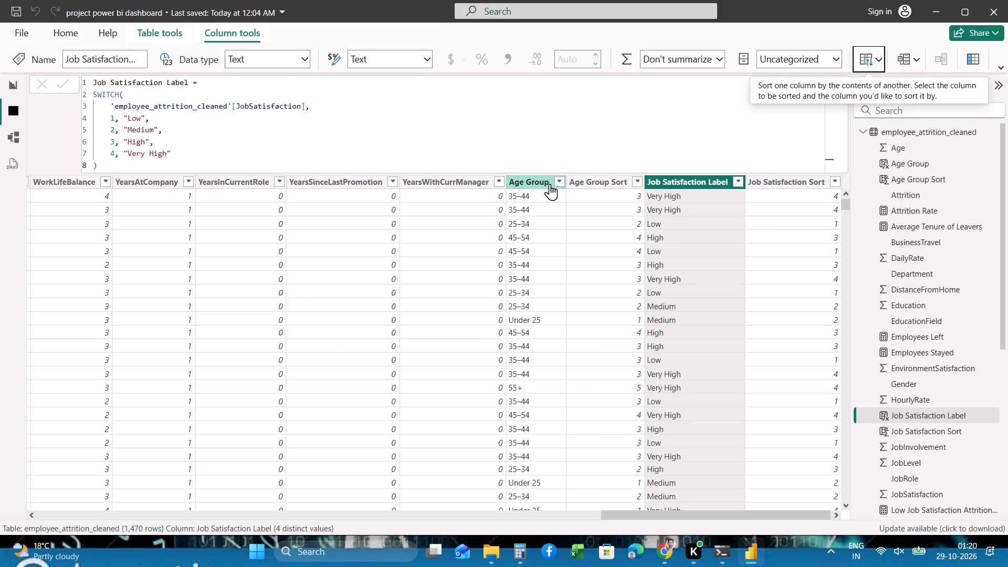
In the report view, sort the Employee Attrition by Job Satisfaction chart's axis ascending, and deselect the chart.
left_click(16, 86)
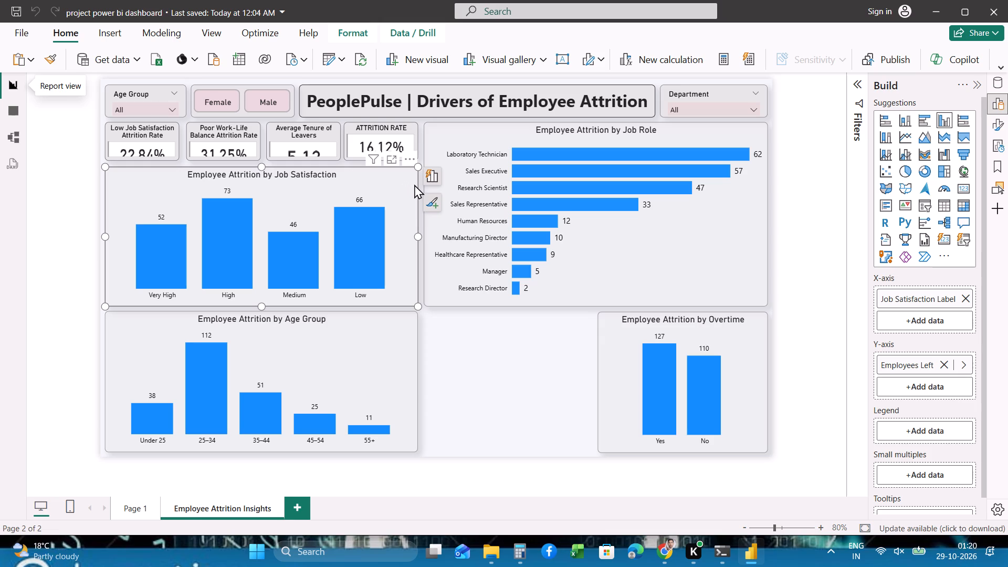
left_click(412, 157)
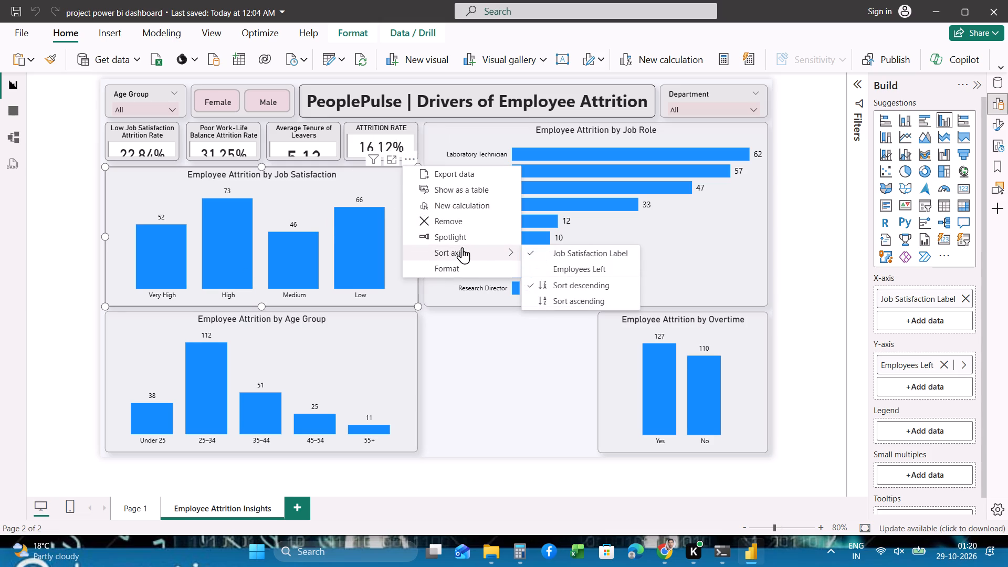
left_click(562, 299)
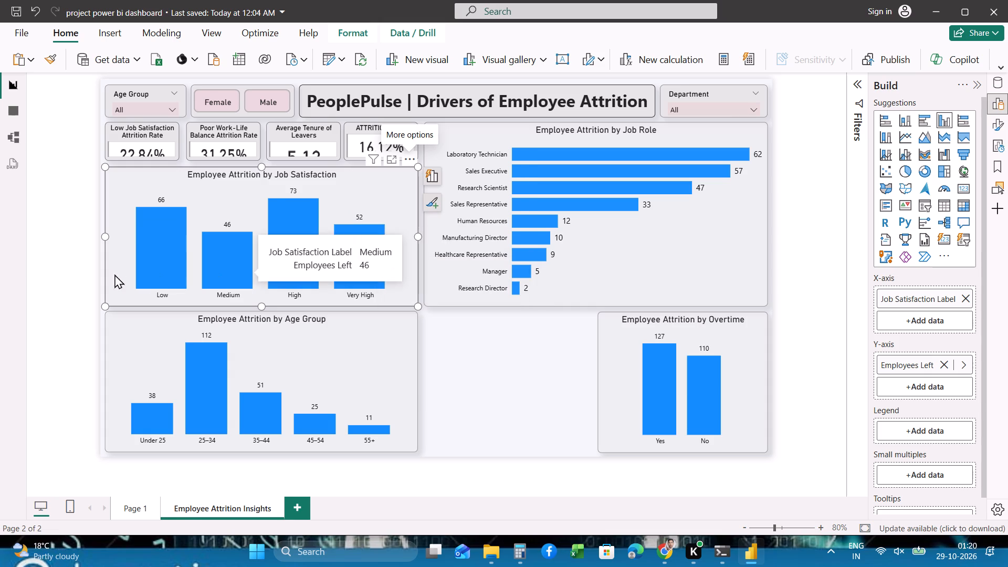
left_click(73, 264)
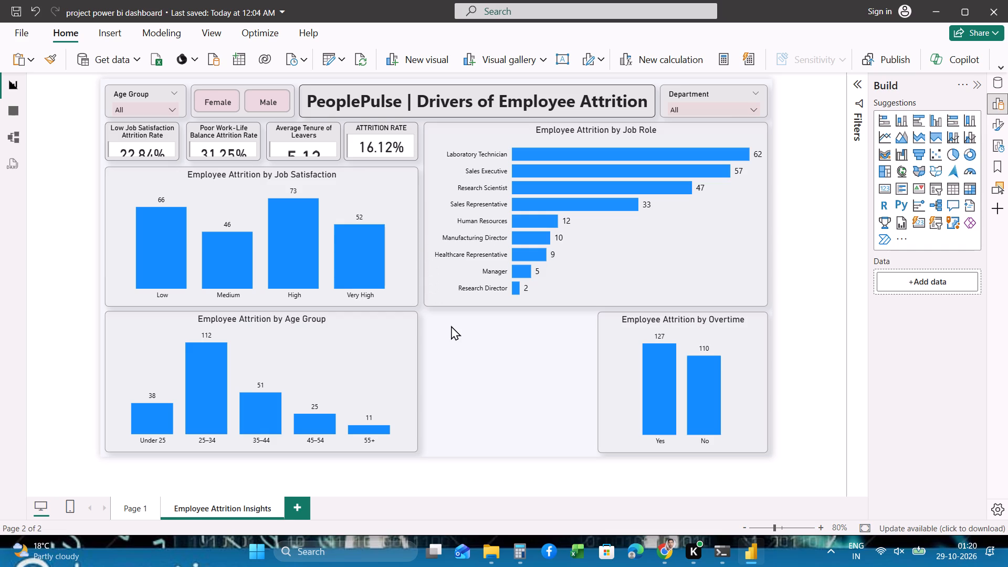
key("Print")
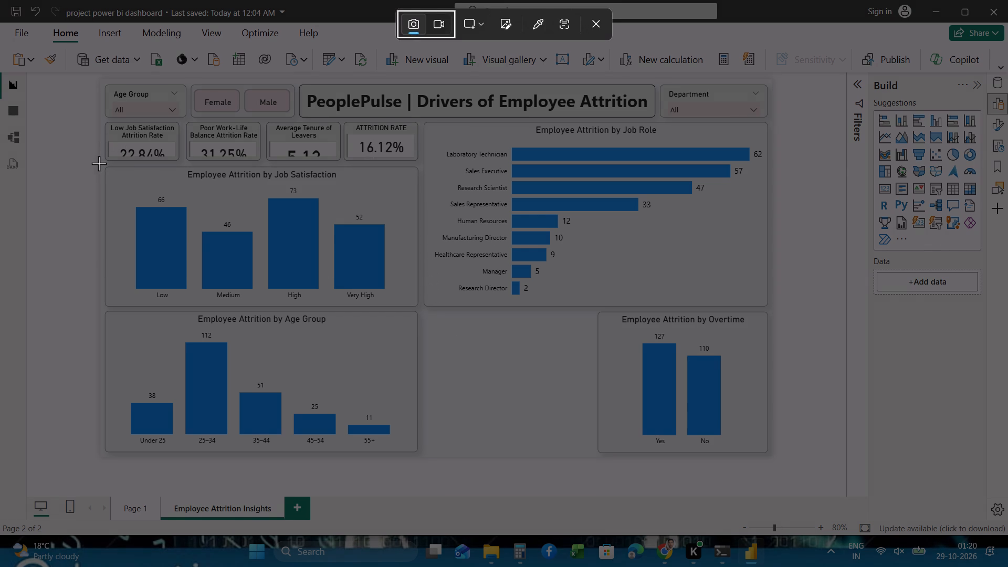
left_click_drag(99, 163, 426, 311)
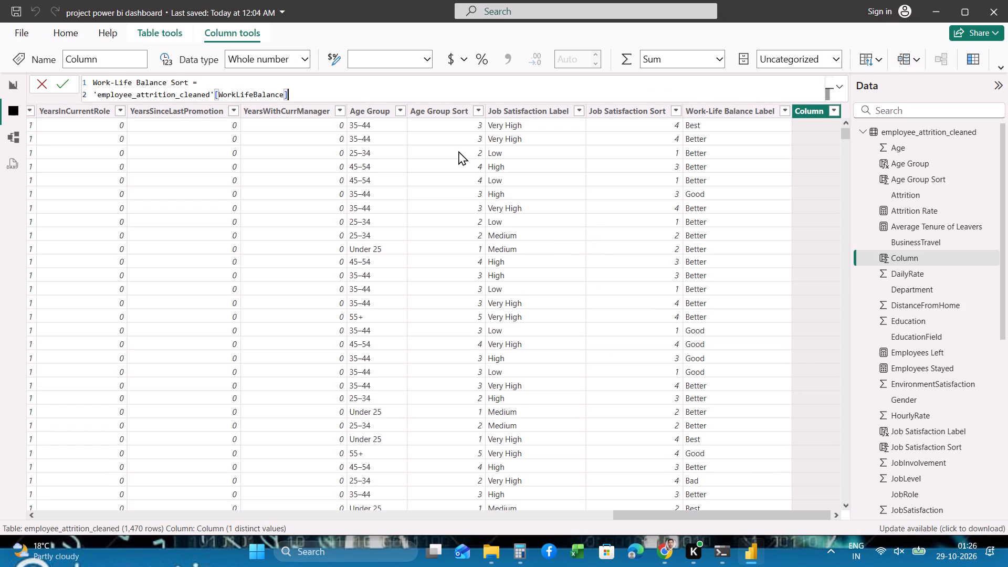
key("Return")
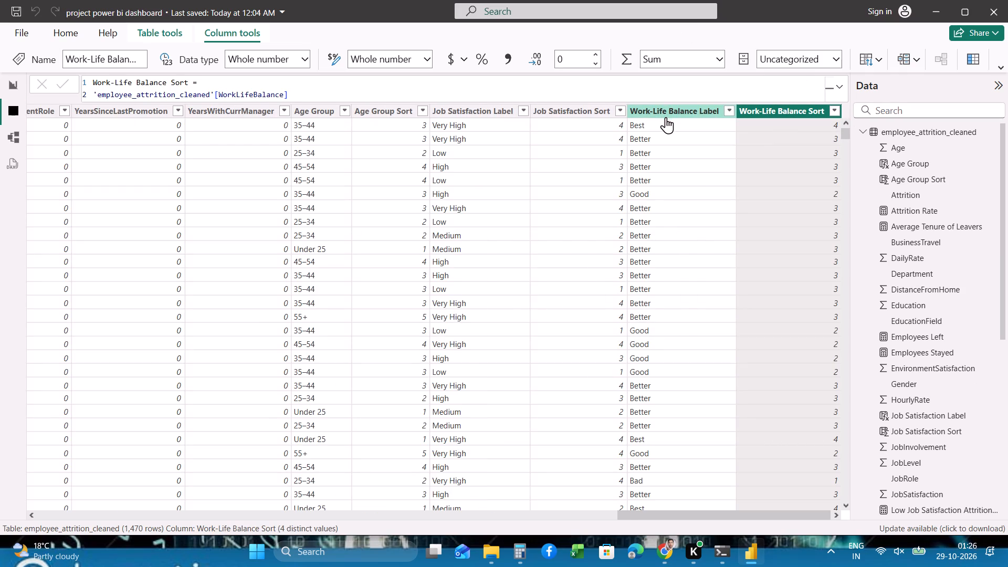
Set the Work-Life Balance Label column to sort by the Work-Life Balance Sort column.
scroll(666, 117, "left", 1)
right_click(682, 110)
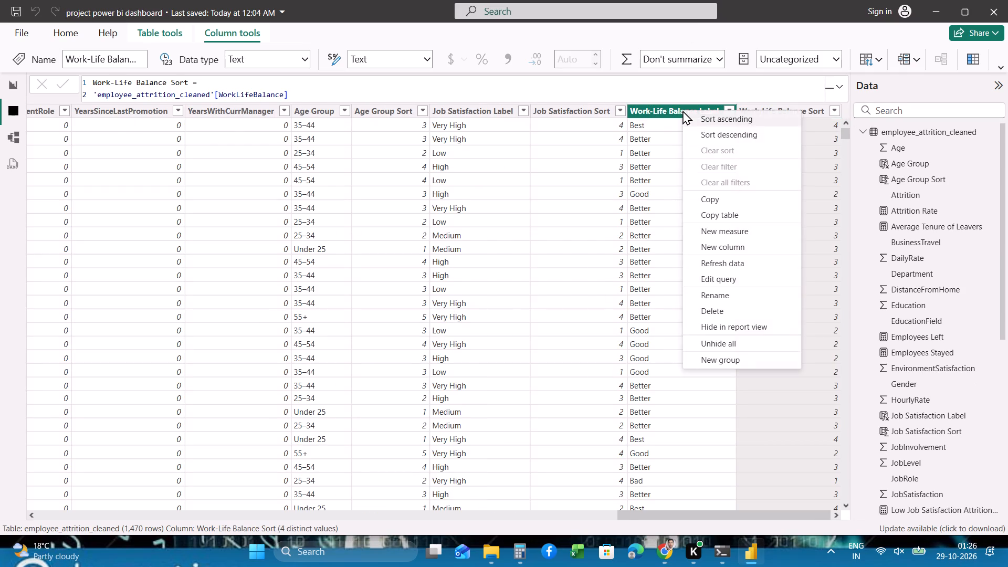
left_click(660, 180)
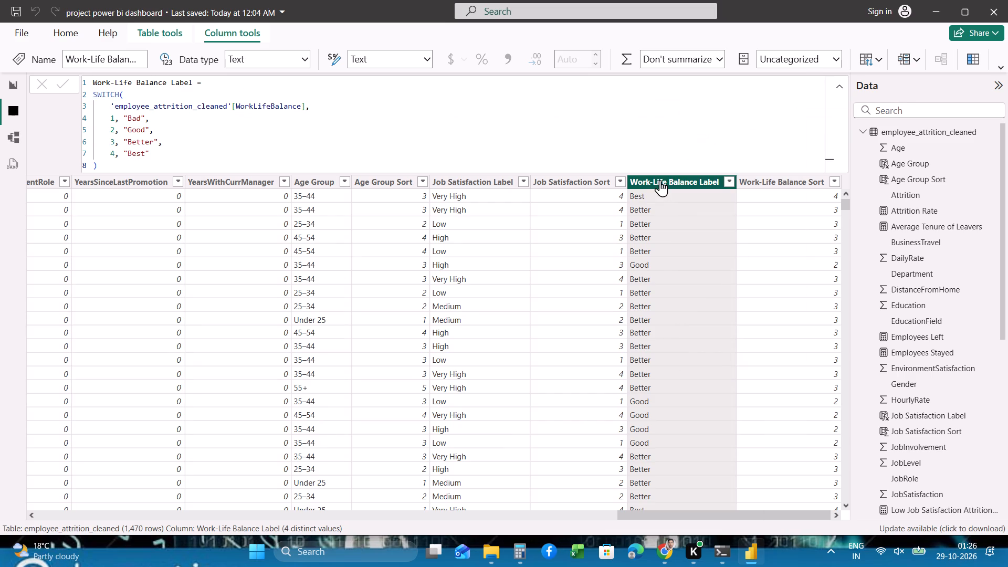
left_click(877, 59)
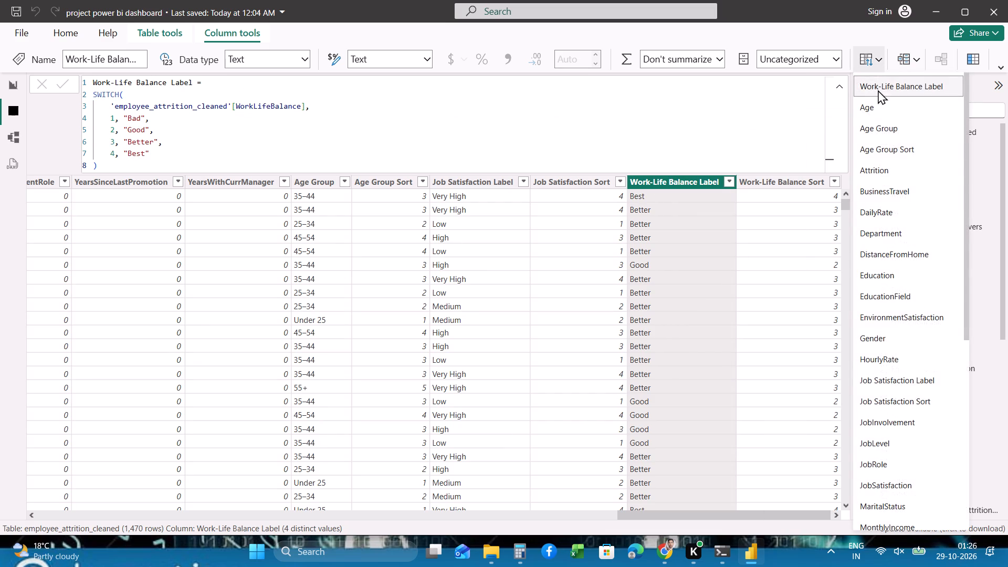
scroll(901, 287, "down", 8)
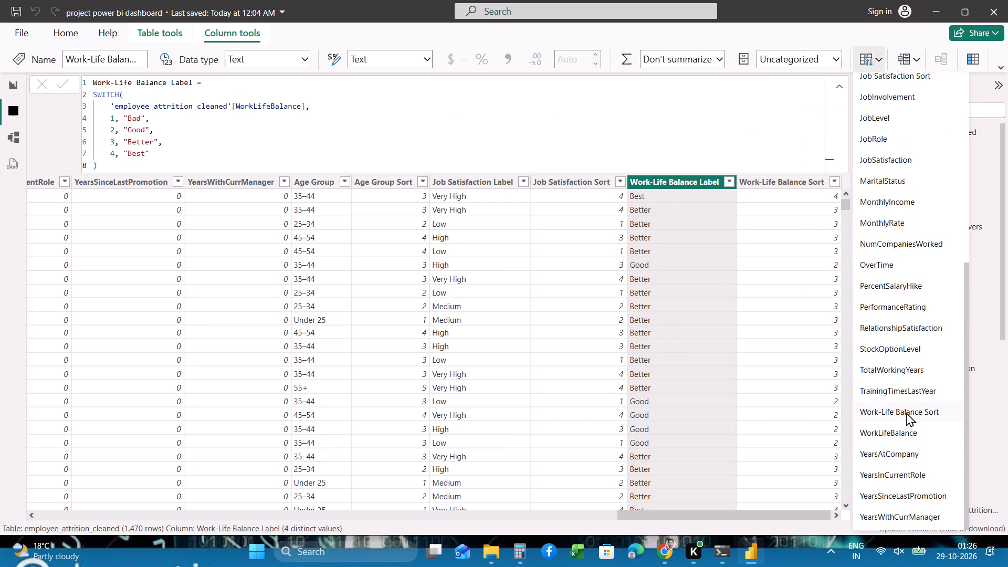
left_click(906, 412)
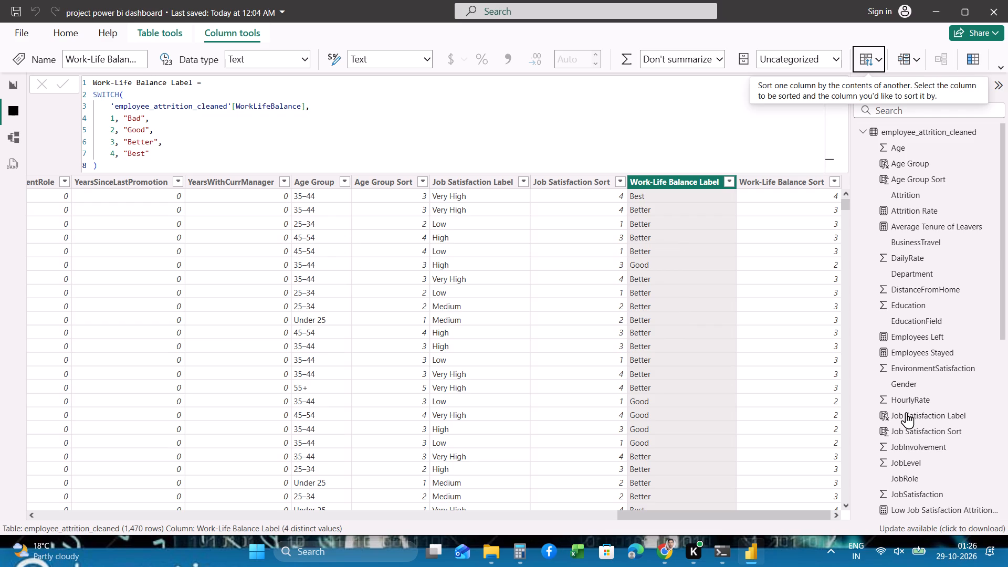
In the report, sort the Work-Life Balance chart's axis by Work-Life Balance Label in ascending order.
left_click(17, 80)
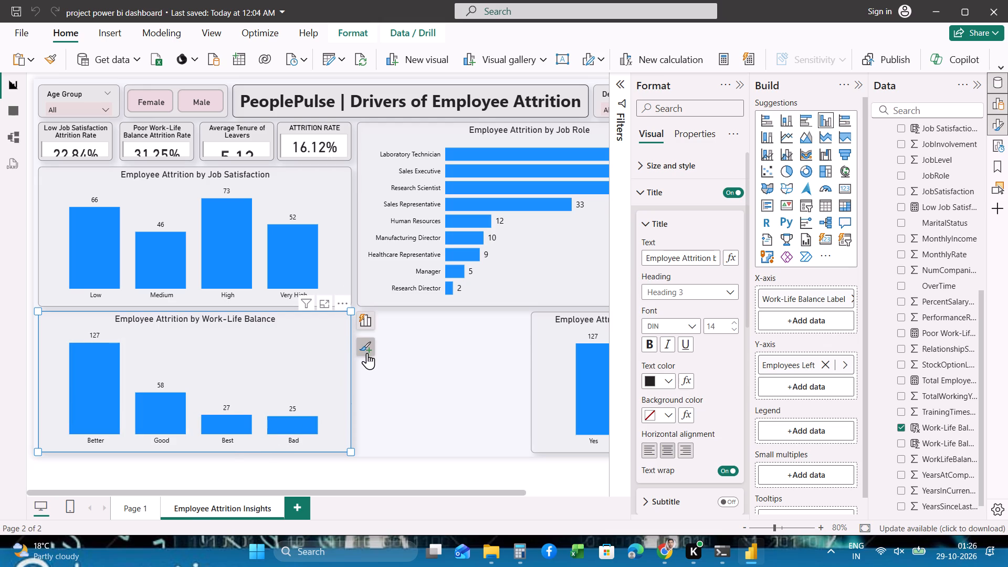
left_click(341, 302)
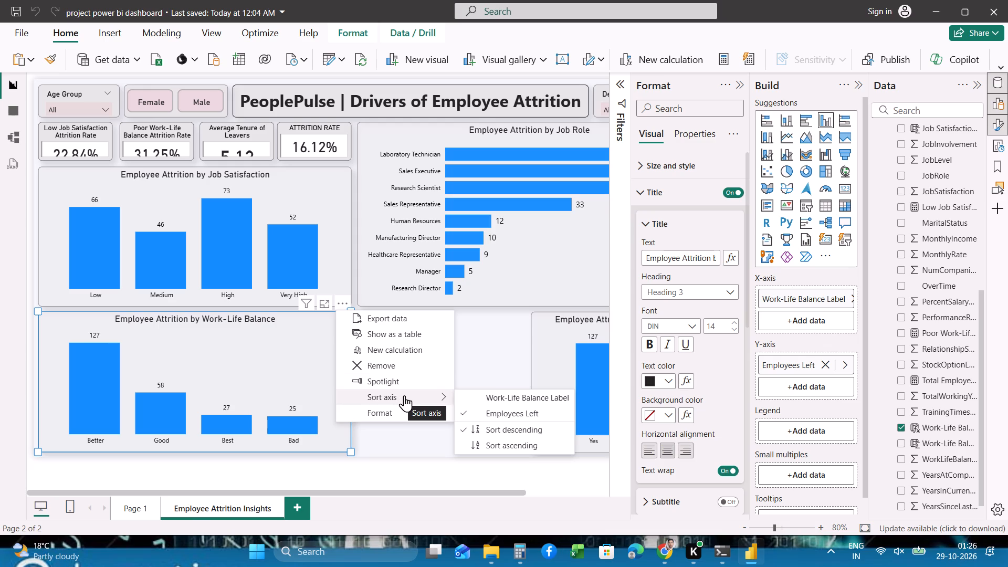
left_click(498, 397)
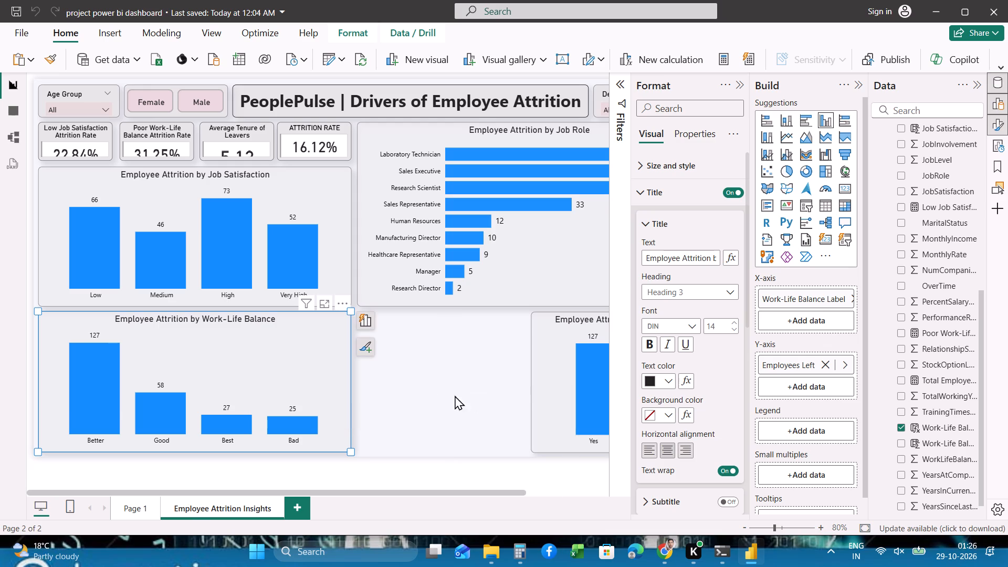
left_click(343, 303)
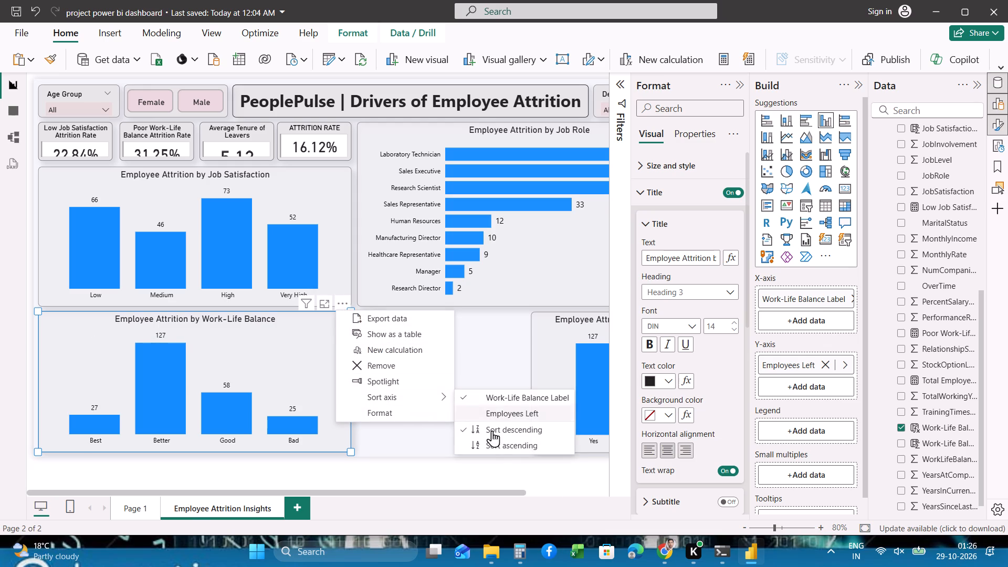
left_click(501, 445)
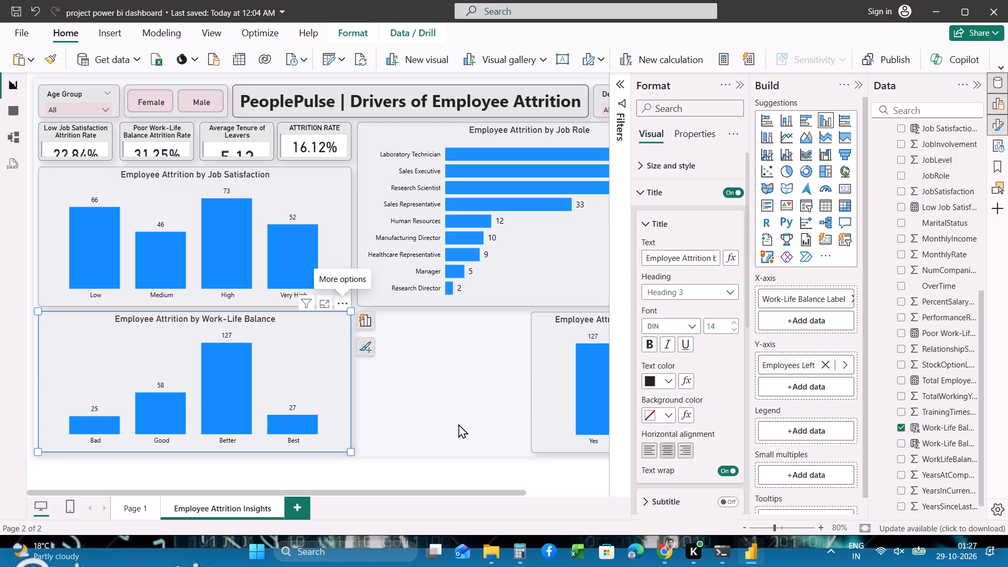
left_click(415, 383)
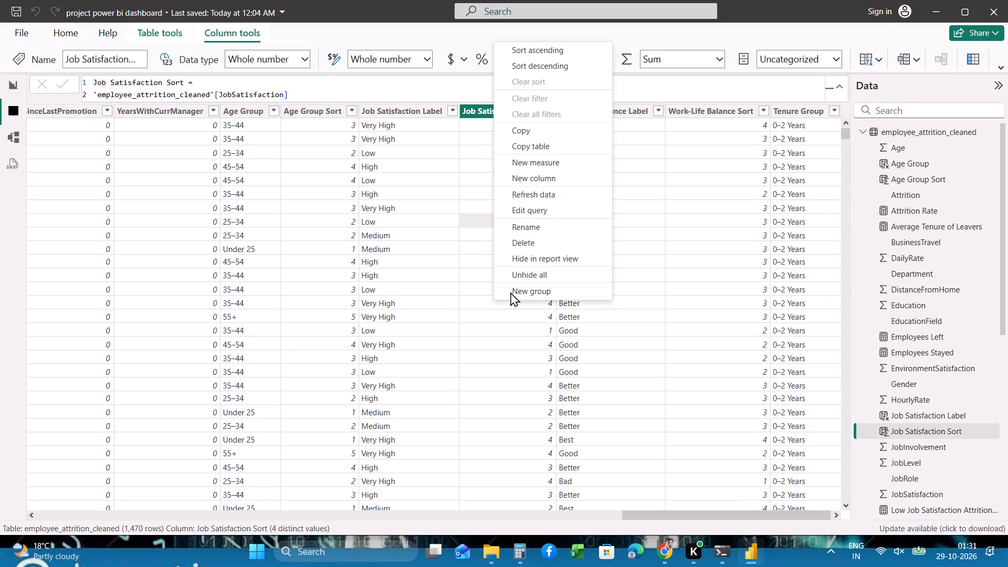
left_click(533, 178)
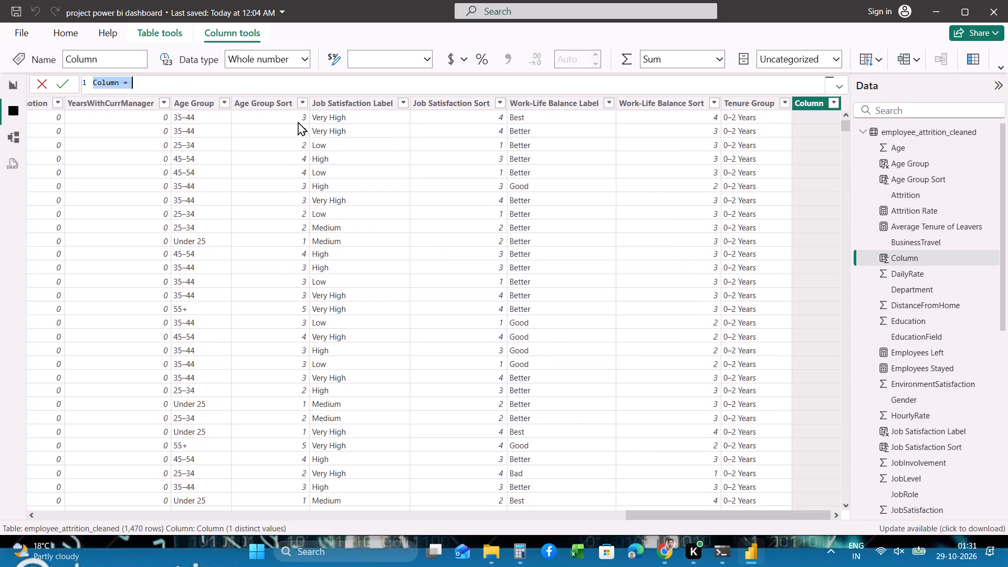
key("ctrl+v")
key("Return")
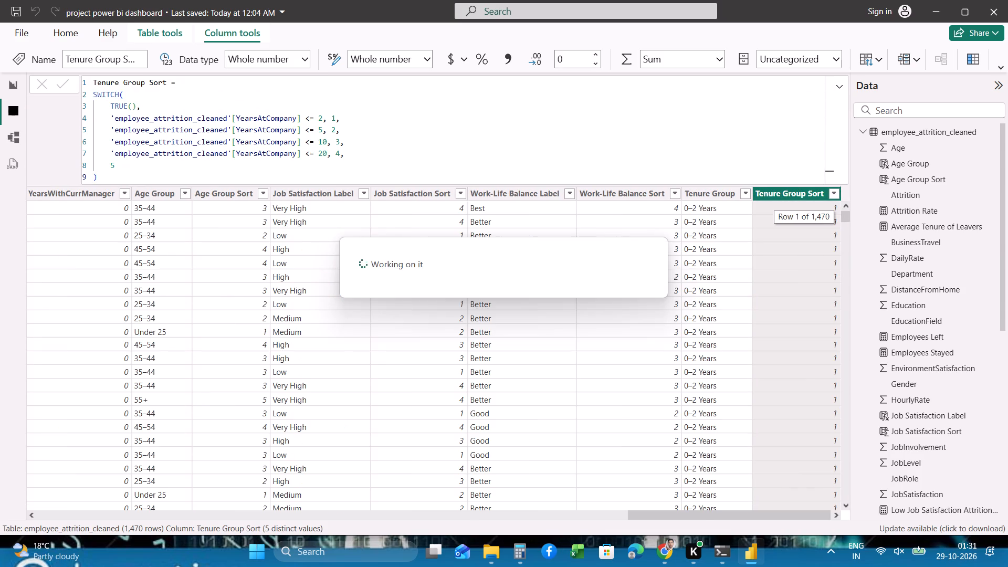
Set the Tenure Group column to sort by the Tenure Group Sort column.
scroll(633, 315, "left", 1)
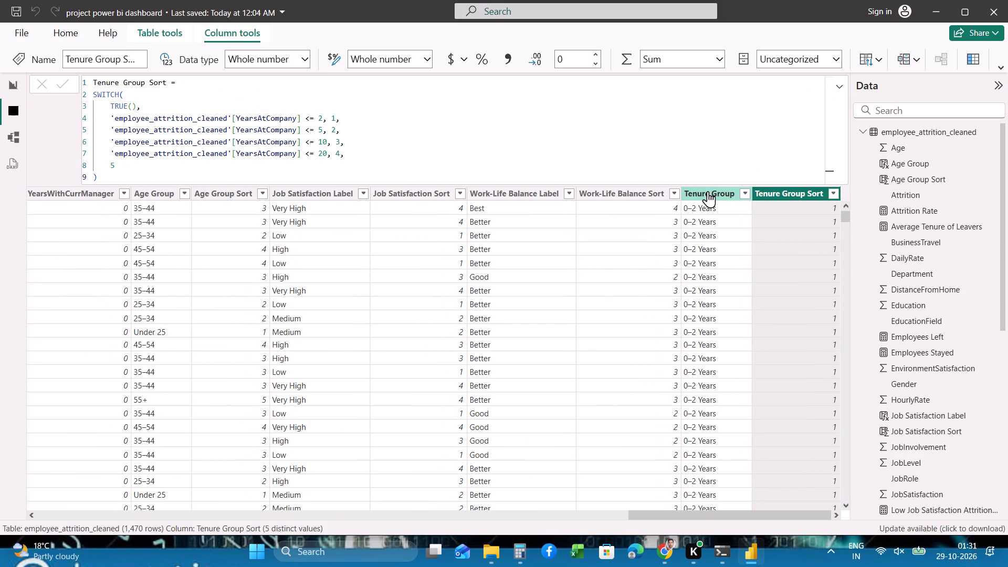
left_click(708, 191)
right_click(715, 192)
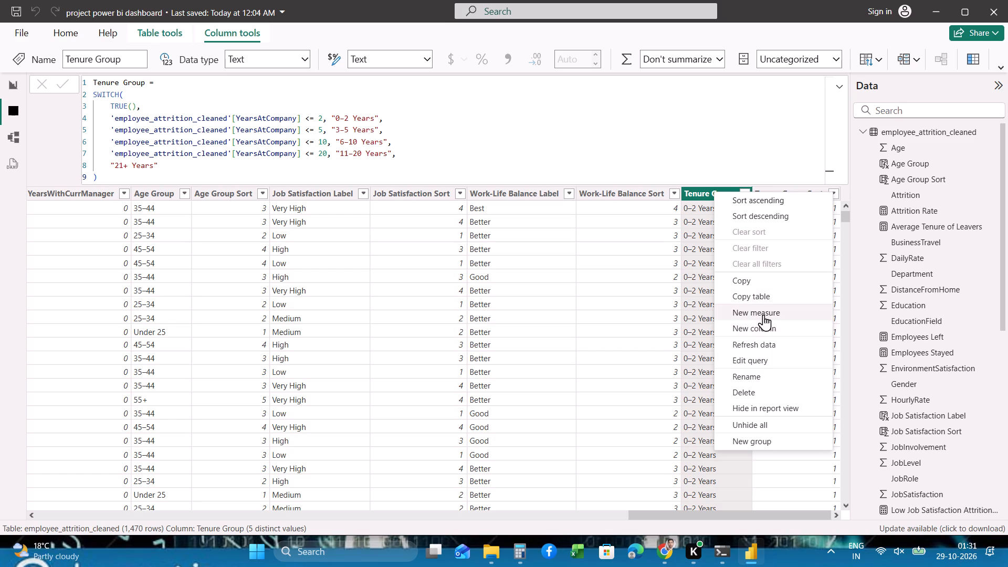
left_click(697, 192)
left_click(878, 62)
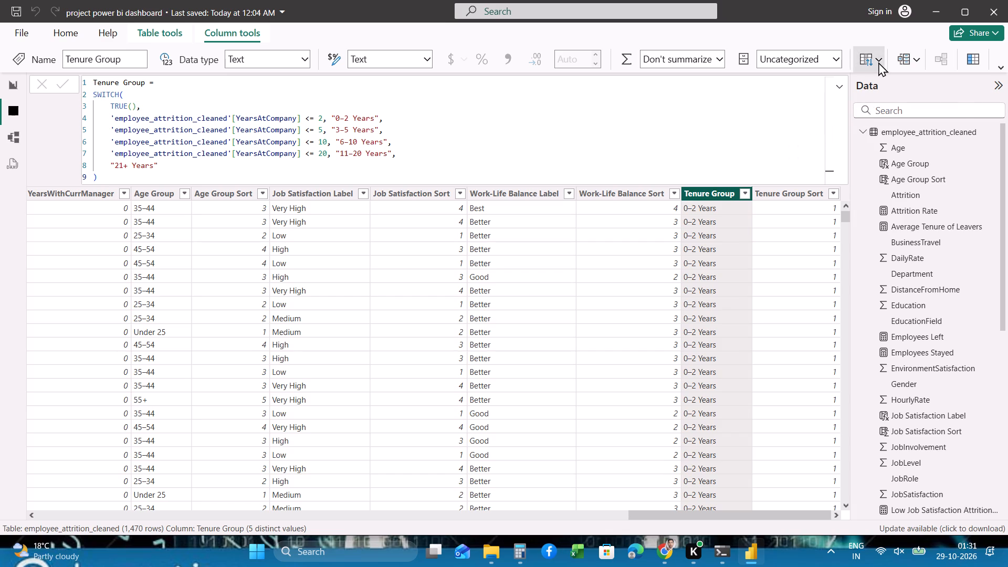
scroll(889, 225, "down", 6)
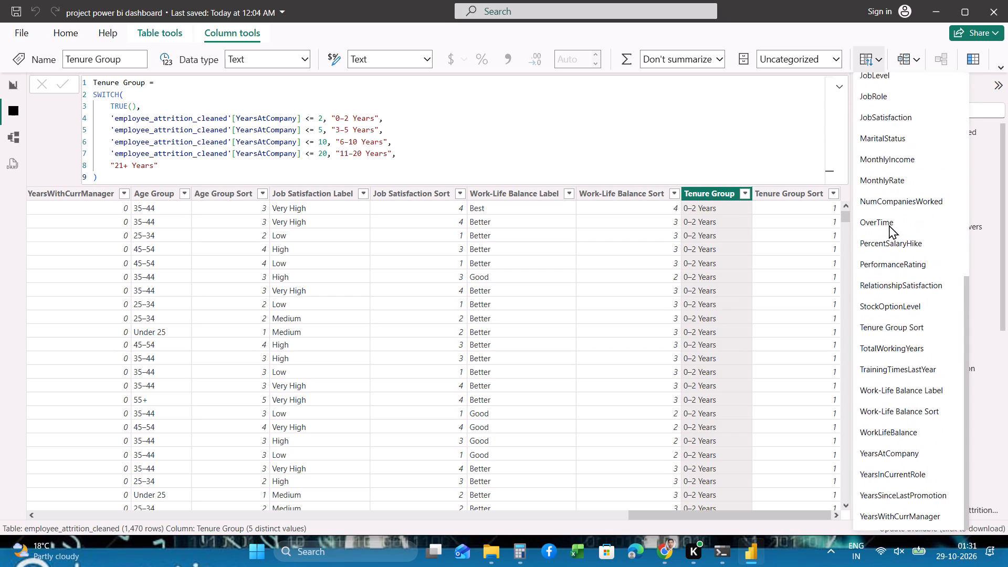
scroll(889, 225, "down", 1)
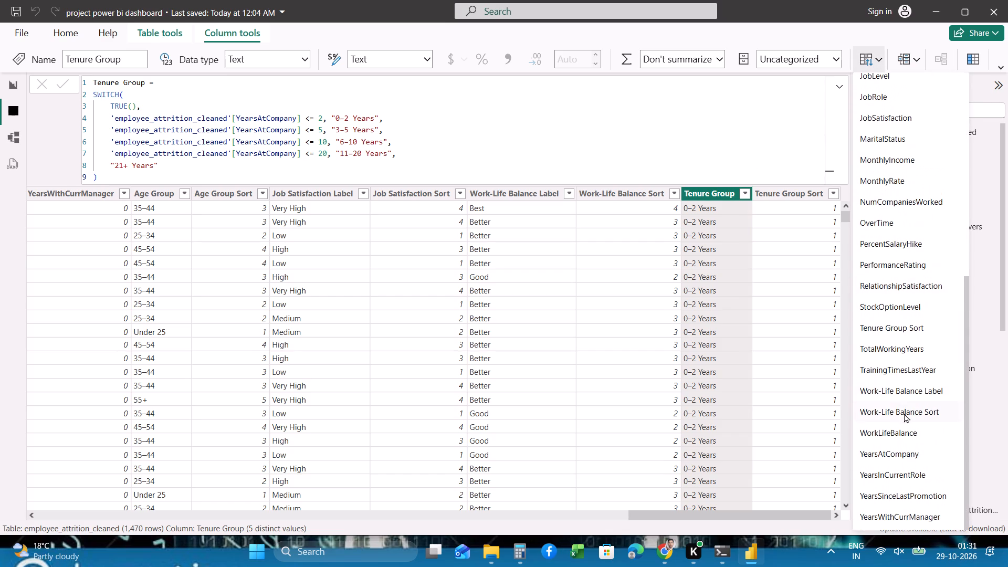
left_click(904, 329)
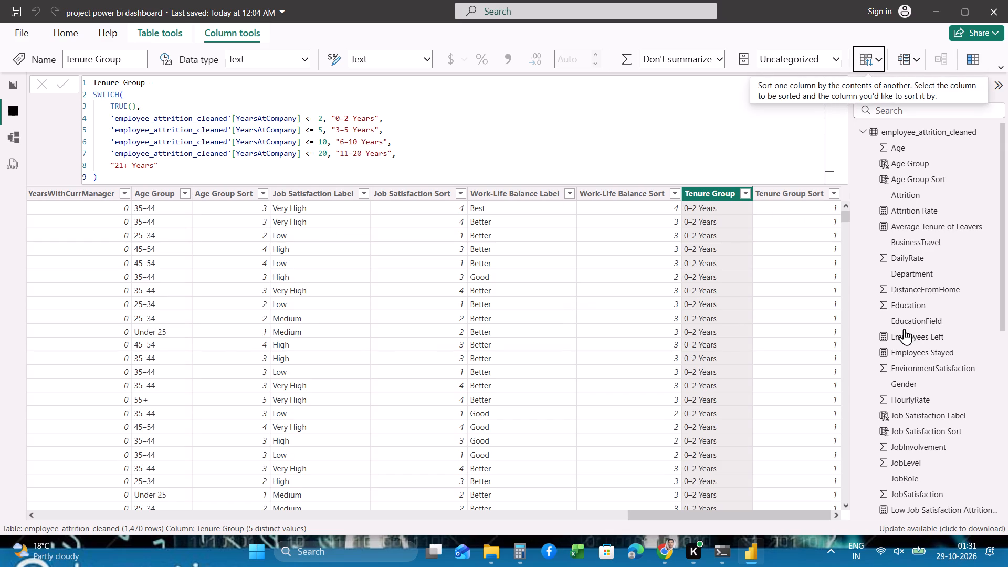
In the report view, replace YearsAtCompany with Tenure Group on the X-axis of the Employee Attrition by Years at Company chart, then deselect it.
left_click(13, 81)
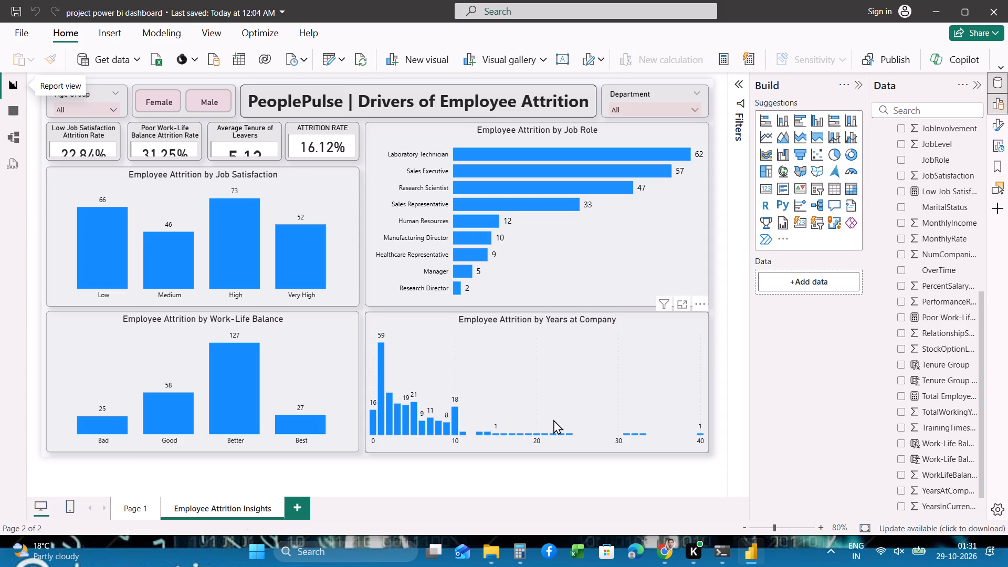
left_click(655, 409)
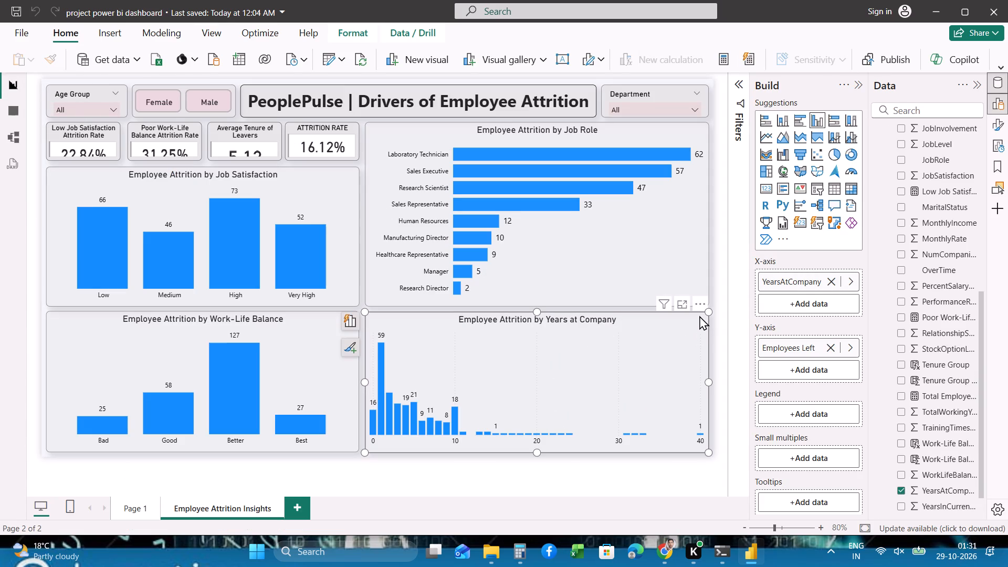
left_click(832, 283)
scroll(938, 412, "down", 3)
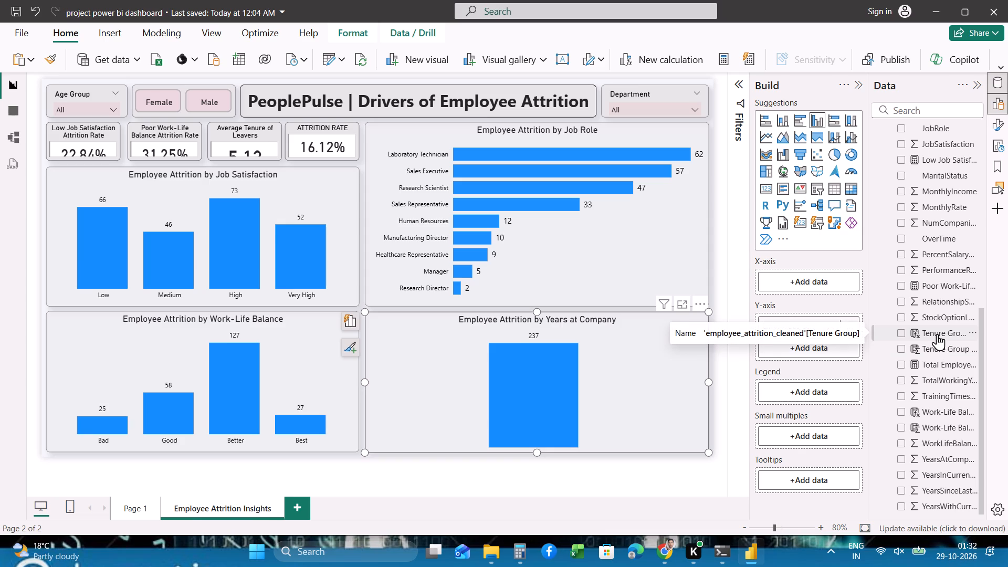
left_click_drag(937, 334, 804, 285)
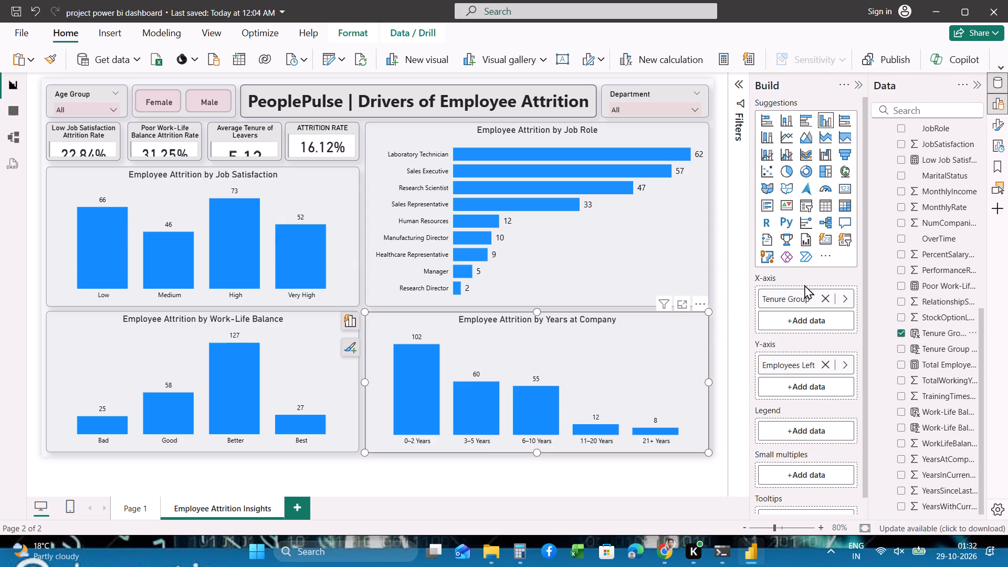
left_click(690, 468)
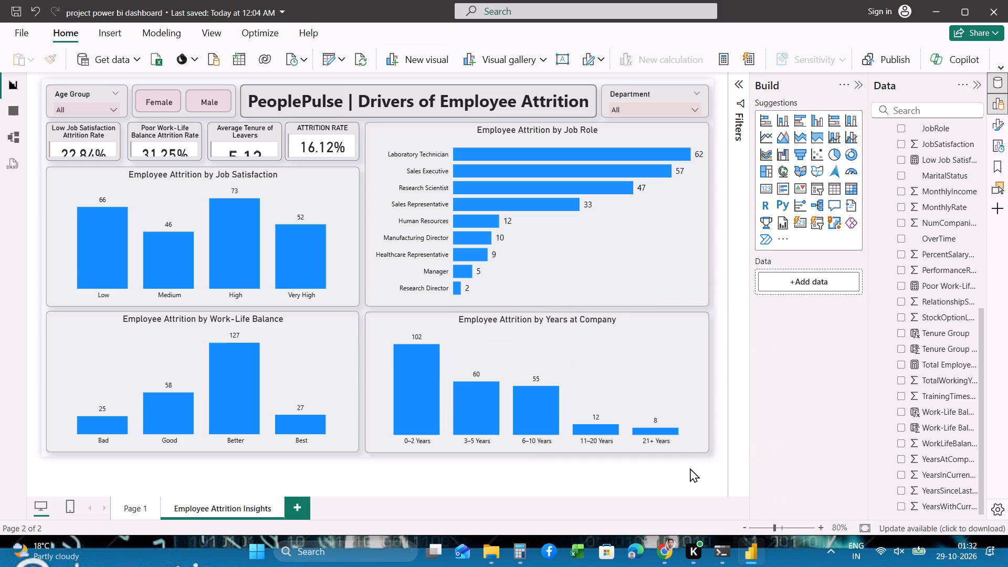
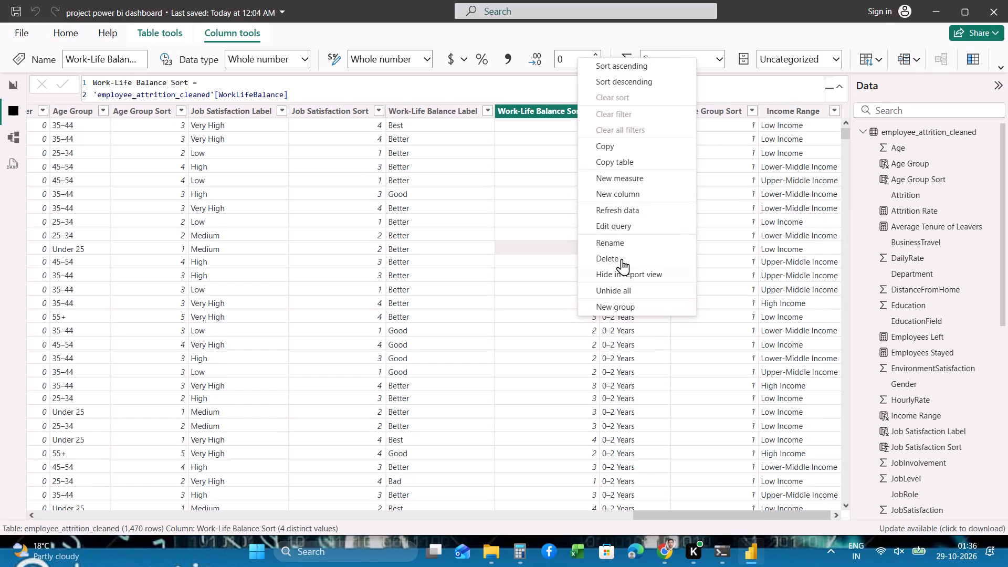
left_click(616, 191)
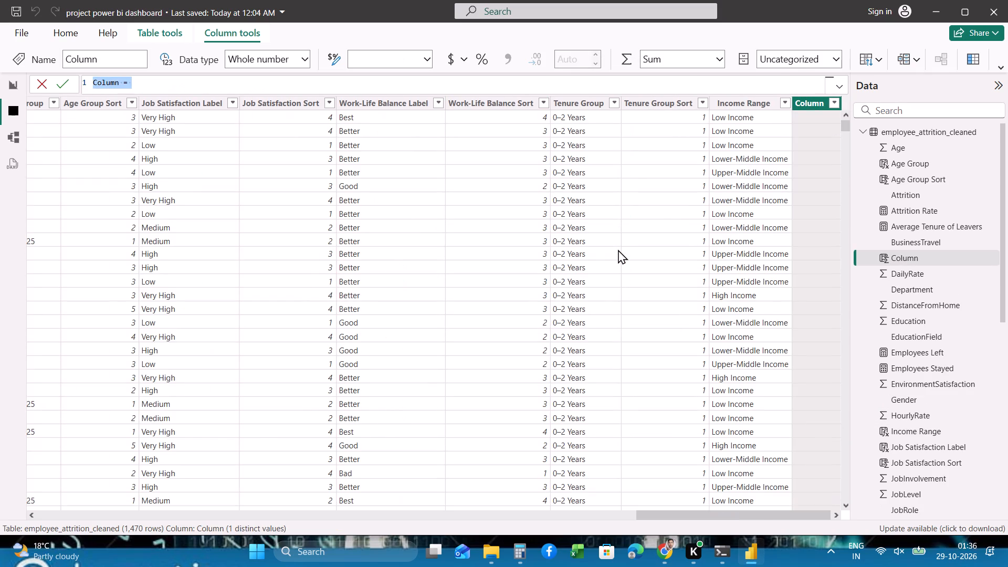
key("ctrl+v")
key("Return")
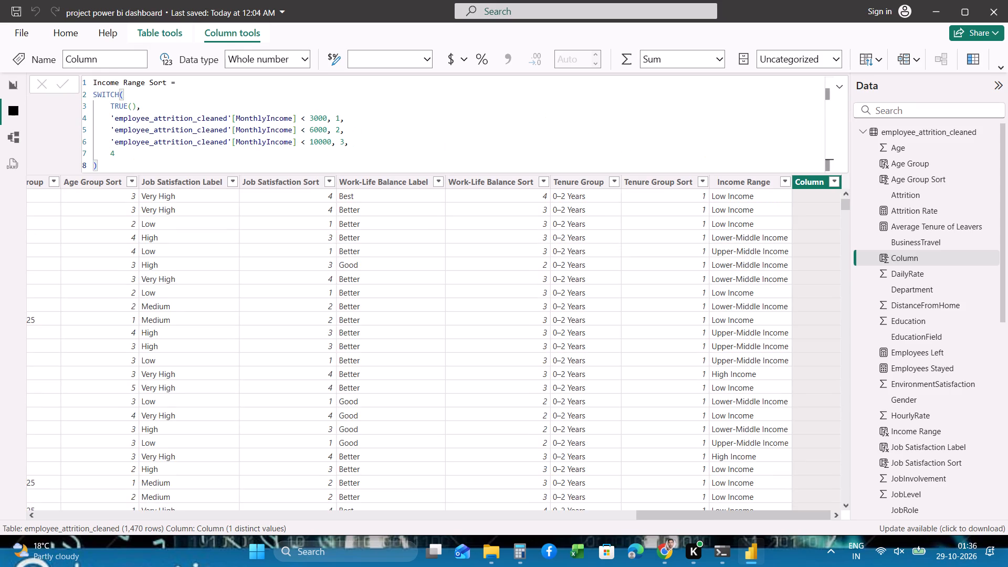
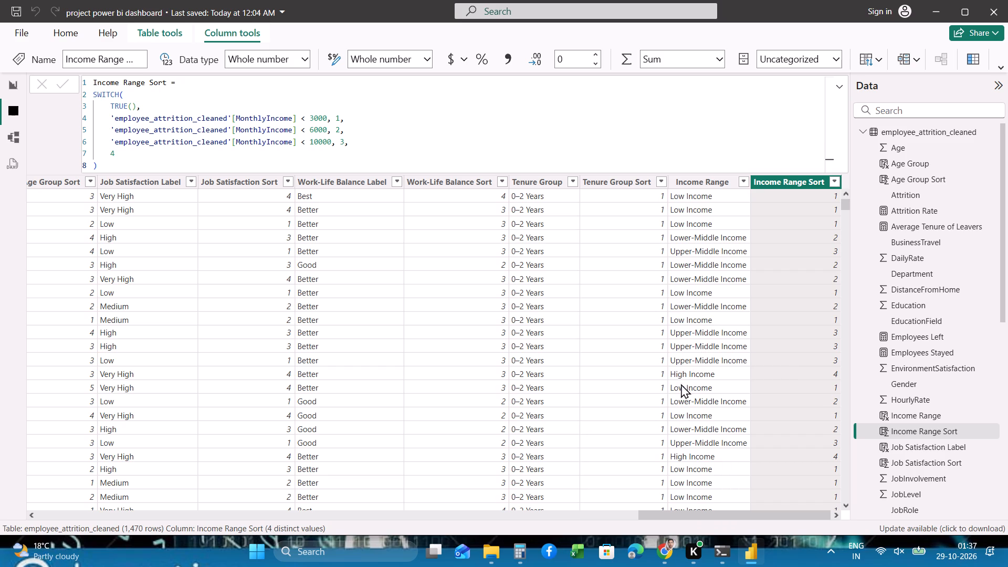
Switch to Chrome and open the UMS university portal from the address bar of the empty new tab.
left_click(658, 488)
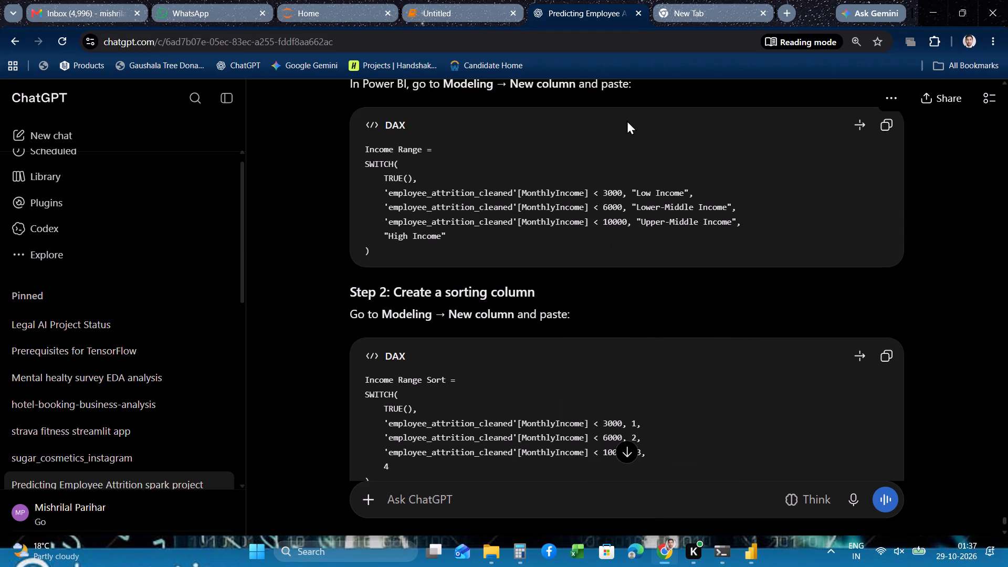
left_click(725, 6)
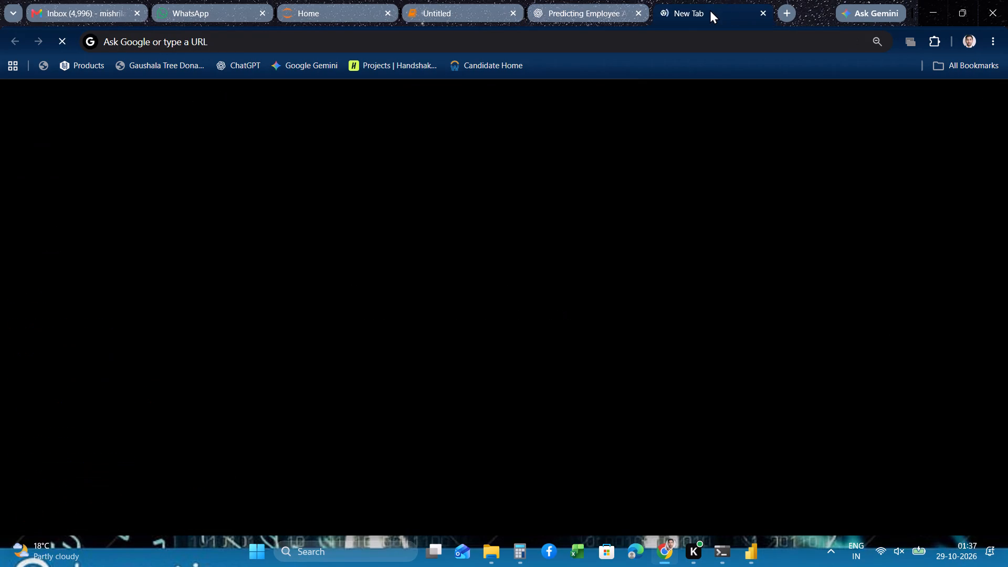
left_click(480, 37)
type("ums")
key("Return")
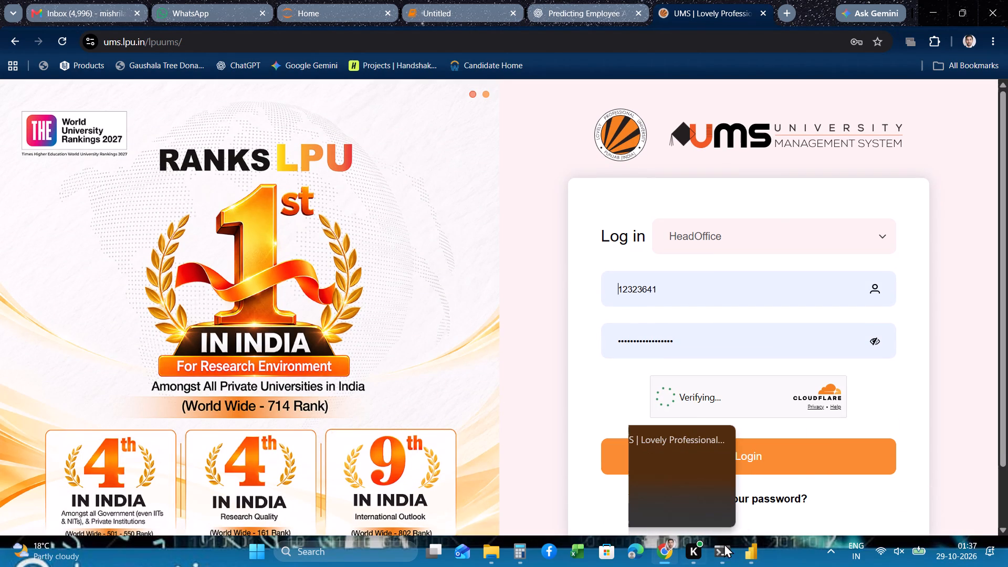
In Power BI's table view, sort the Income Range column by Income Range Sort.
left_click(736, 494)
scroll(681, 343, "left", 1)
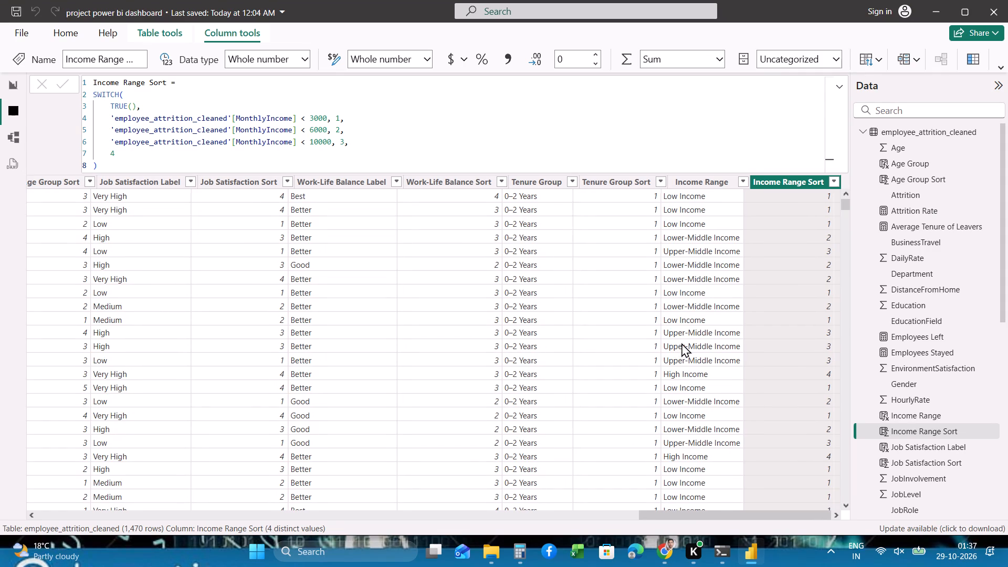
scroll(681, 343, "left", 1)
left_click(709, 180)
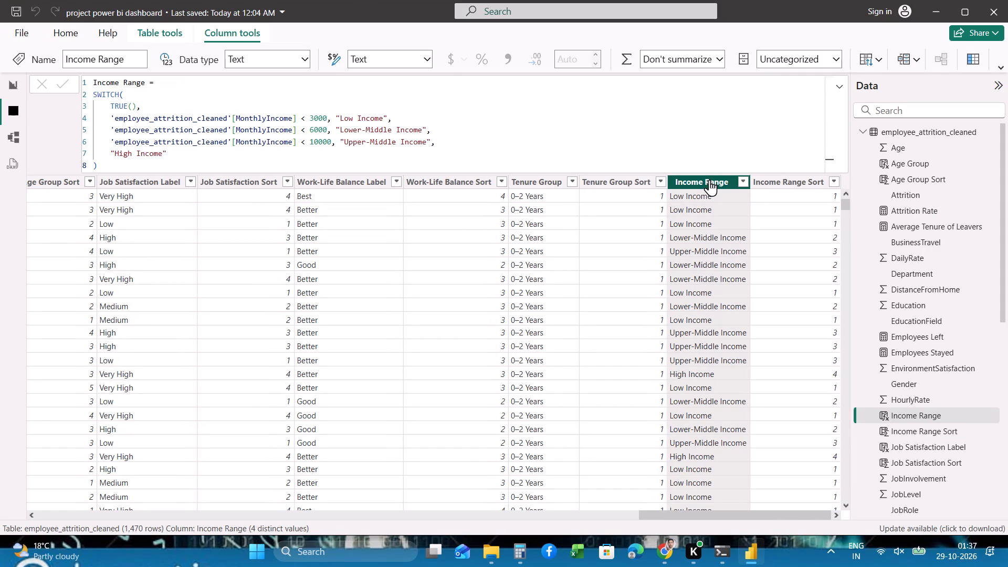
left_click(880, 60)
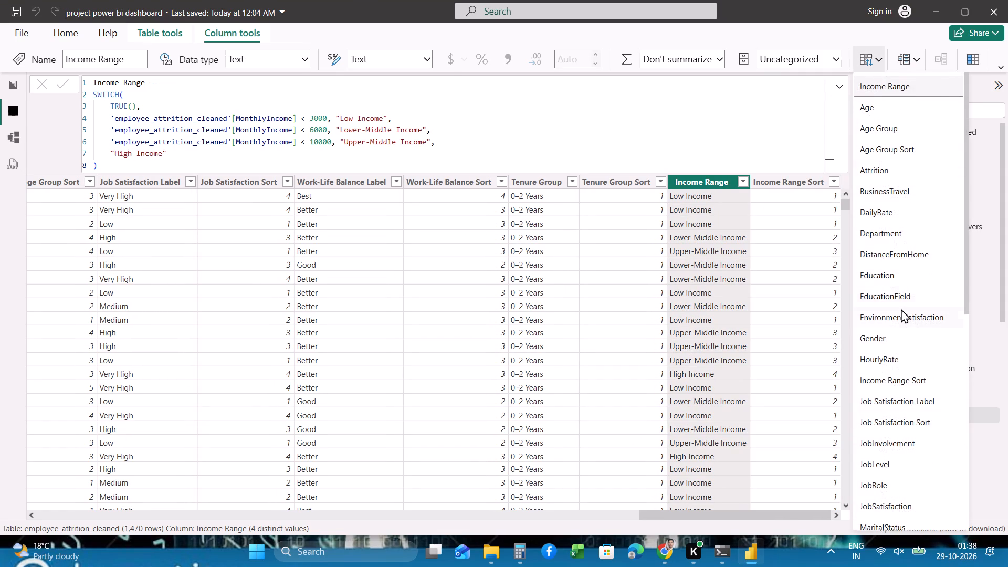
scroll(901, 309, "down", 5)
scroll(901, 309, "up", 3)
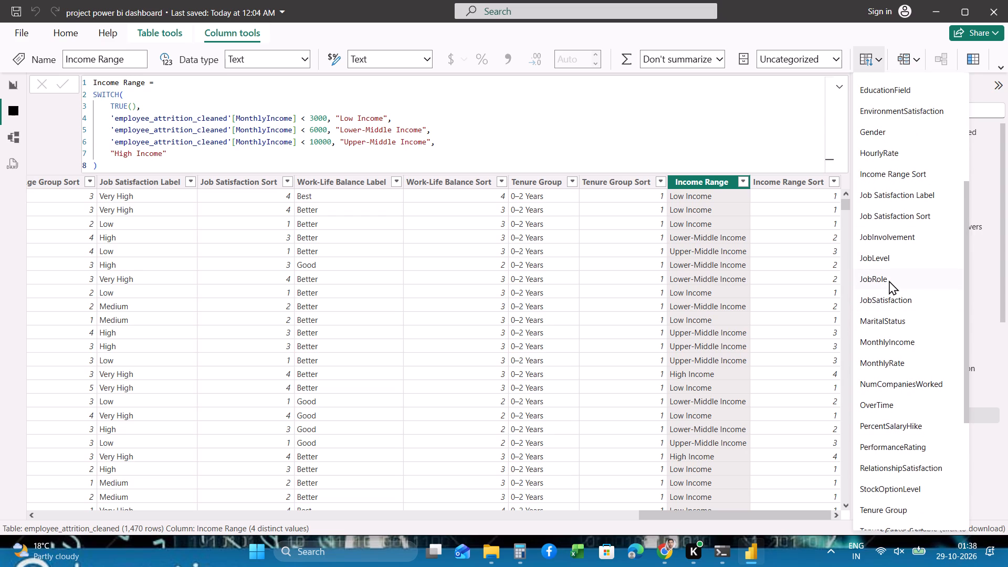
scroll(889, 280, "up", 2)
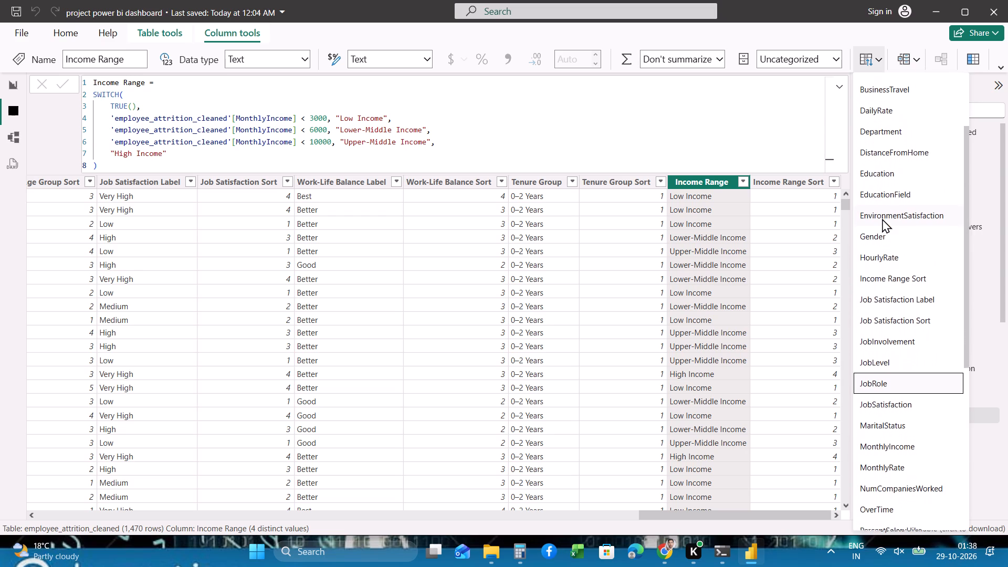
scroll(891, 352, "down", 1)
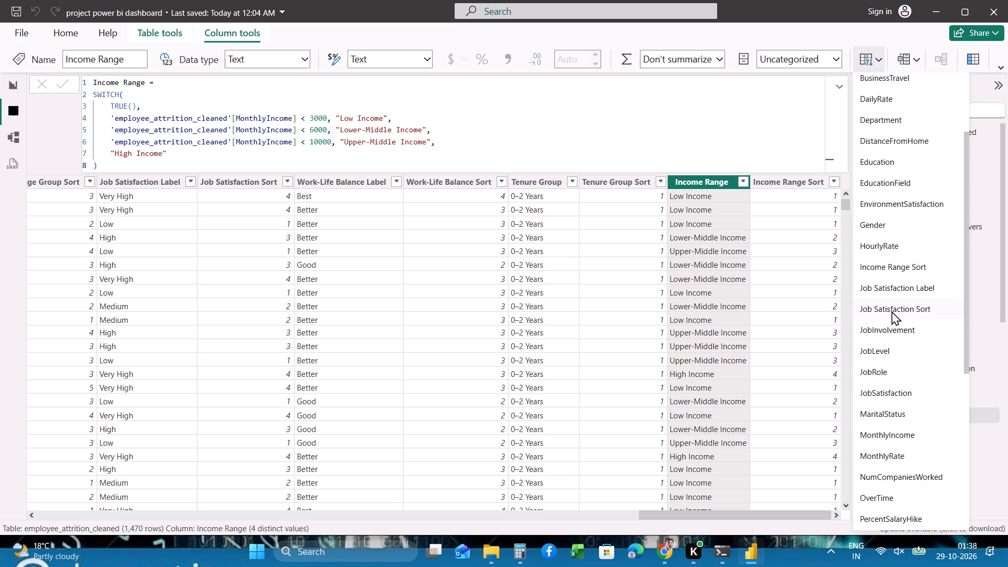
left_click(889, 265)
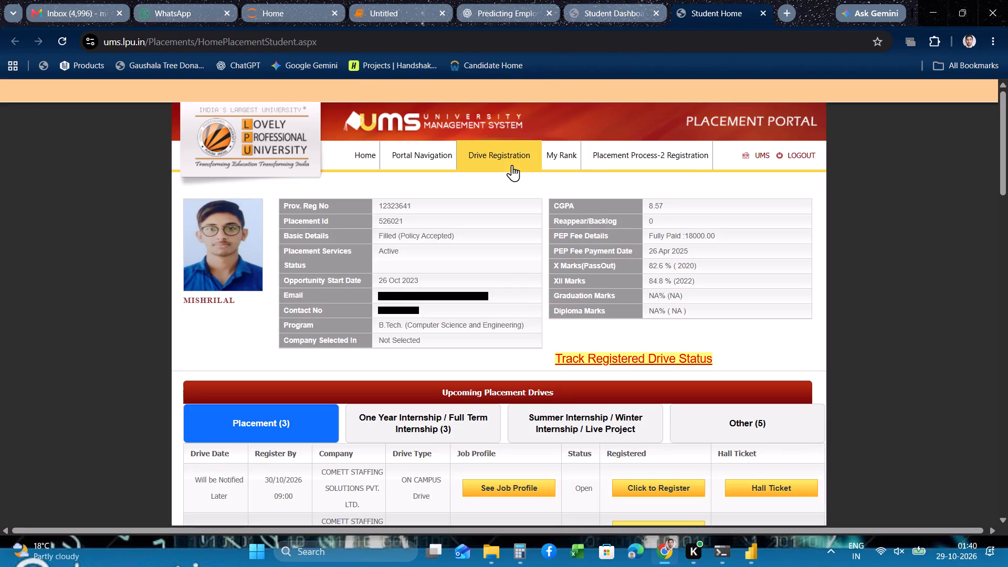
left_click(501, 156)
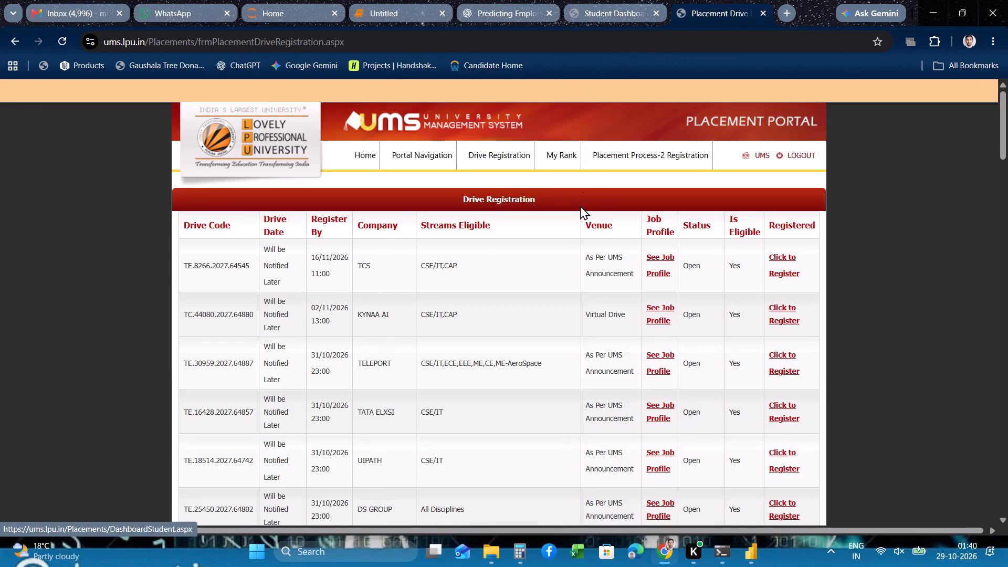
scroll(580, 205, "down", 7)
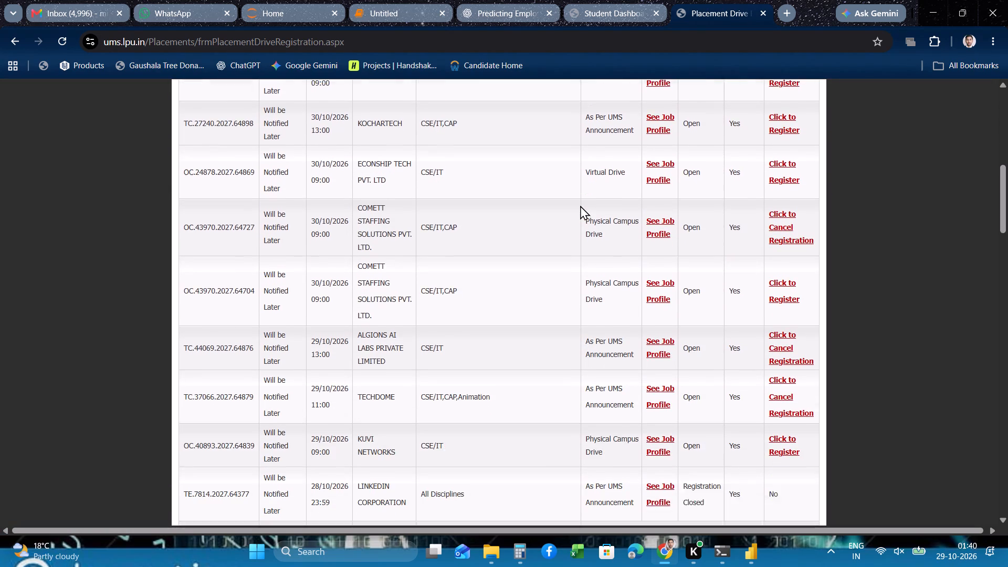
scroll(580, 205, "down", 7)
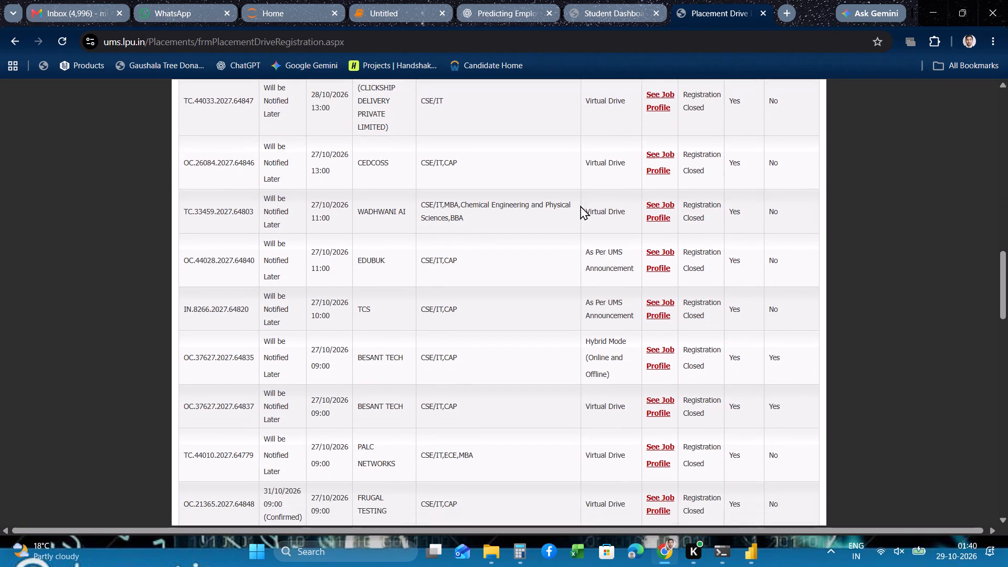
scroll(580, 205, "down", 1)
Open the job profile of the BESANT TECH drive with code OC.37627.2027.64835 and look over its details.
left_click(658, 339)
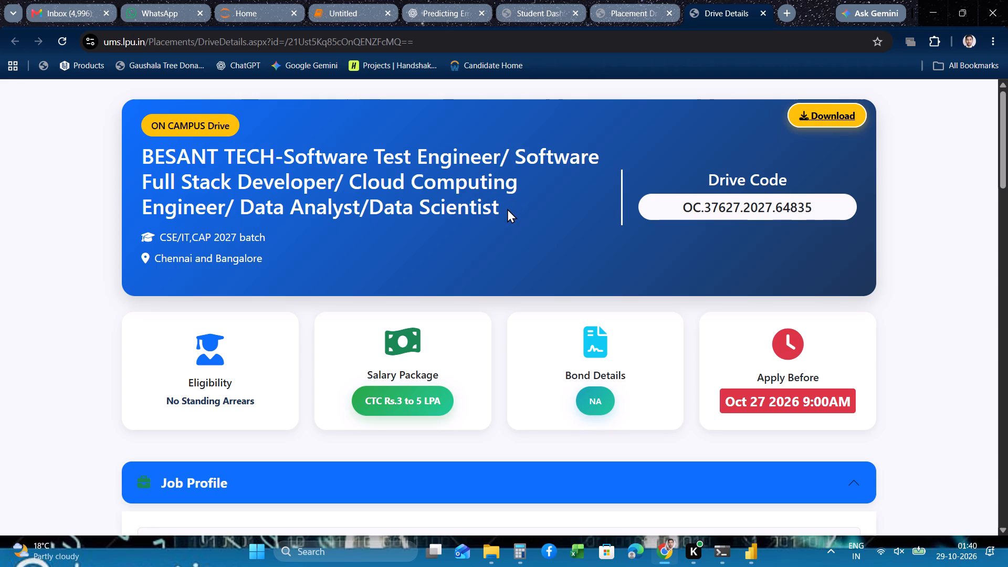
scroll(507, 208, "down", 3)
scroll(507, 208, "up", 3)
scroll(643, 203, "up", 1)
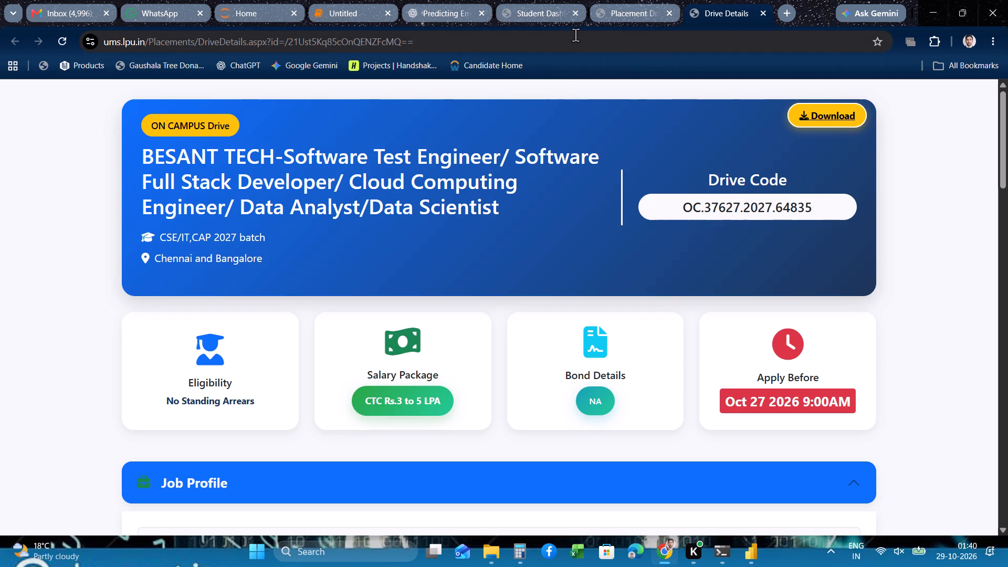
Copy the BESANT TECH drive details page address and open it in a new browser tab.
left_click(576, 42)
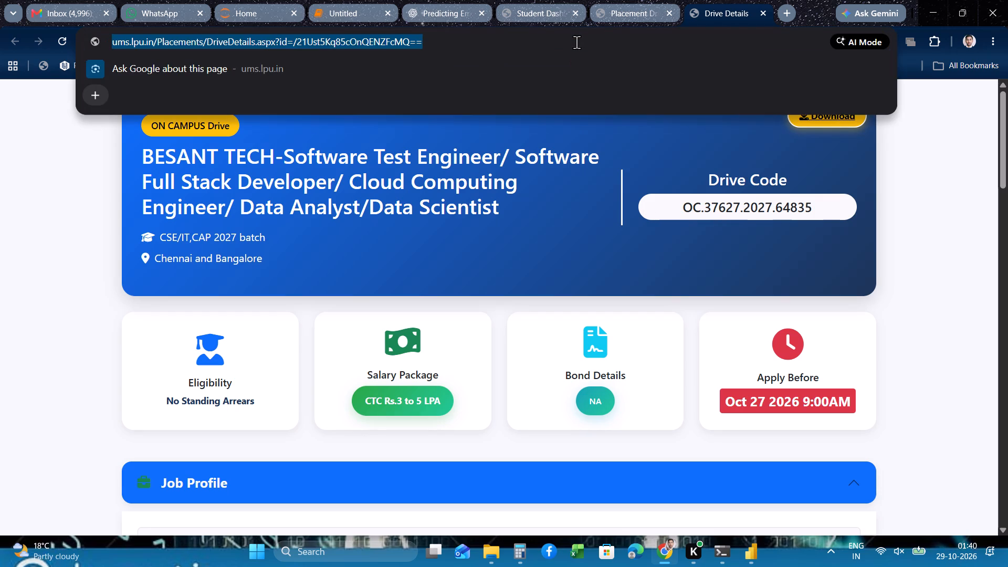
left_click(669, 233)
left_click(619, 142)
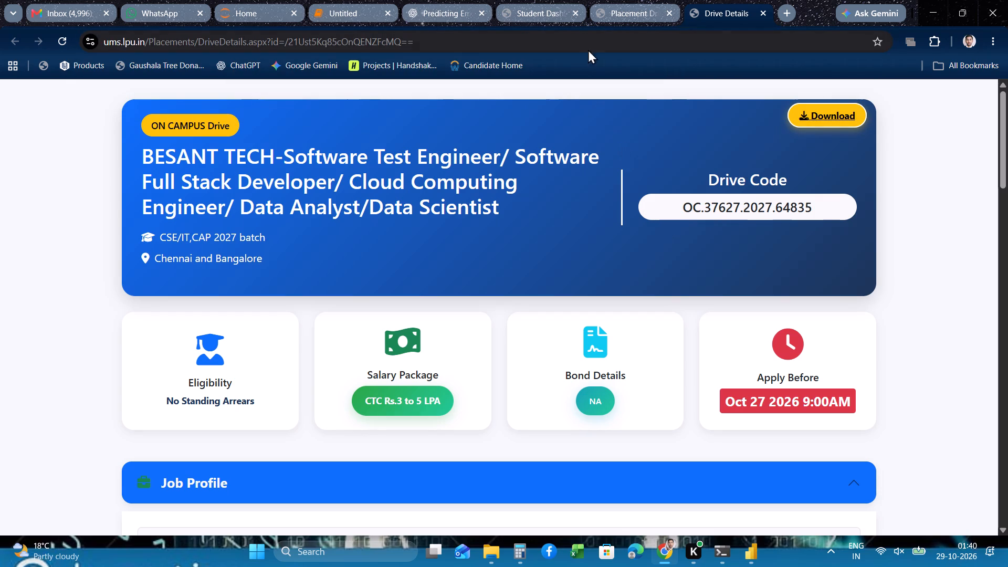
double_click(588, 38)
key("ctrl+a")
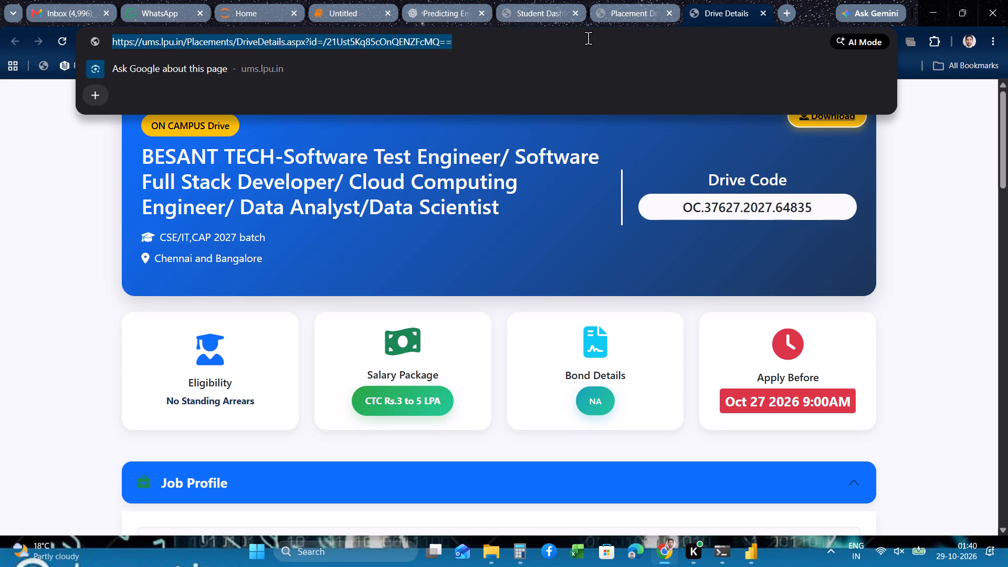
key("ctrl+c")
left_click(792, 12)
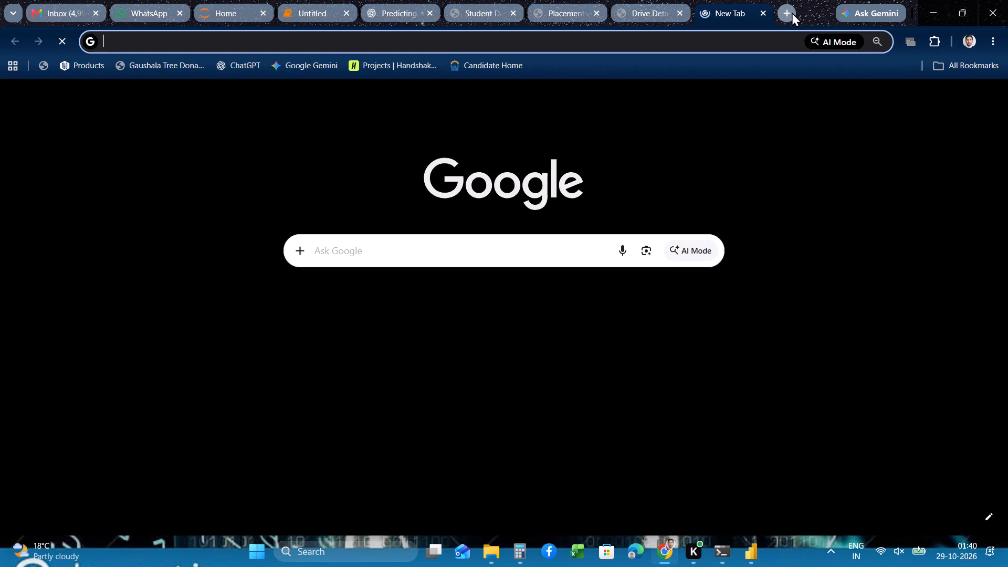
key("ctrl+v")
key("Return")
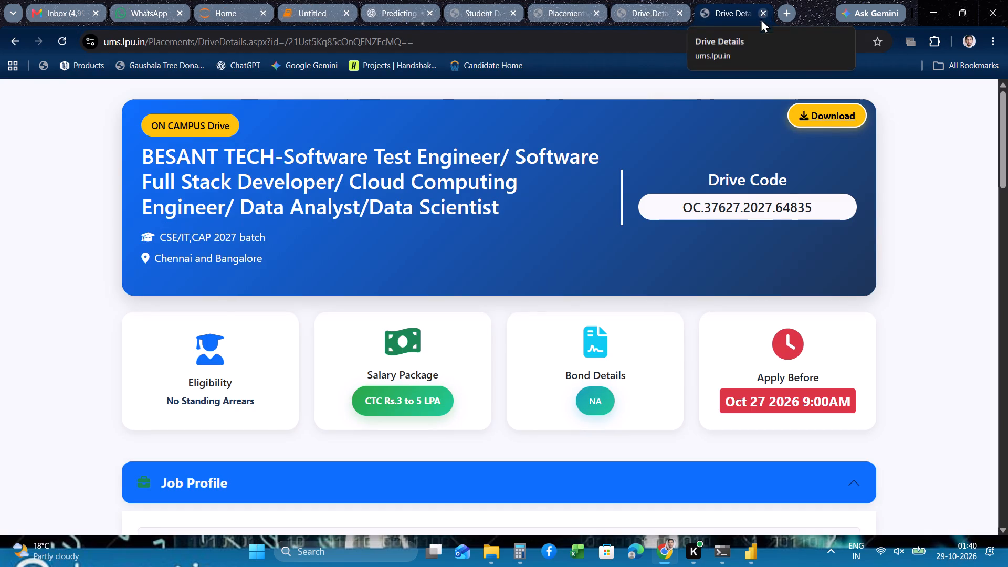
Open a window in a different Chrome profile and load the copied drive details address there.
left_click(989, 41)
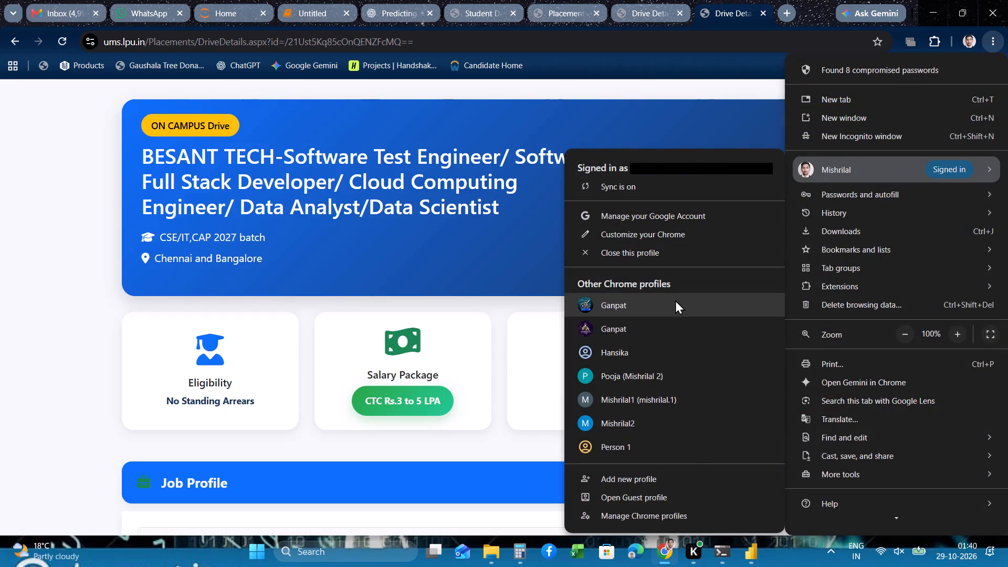
left_click(658, 356)
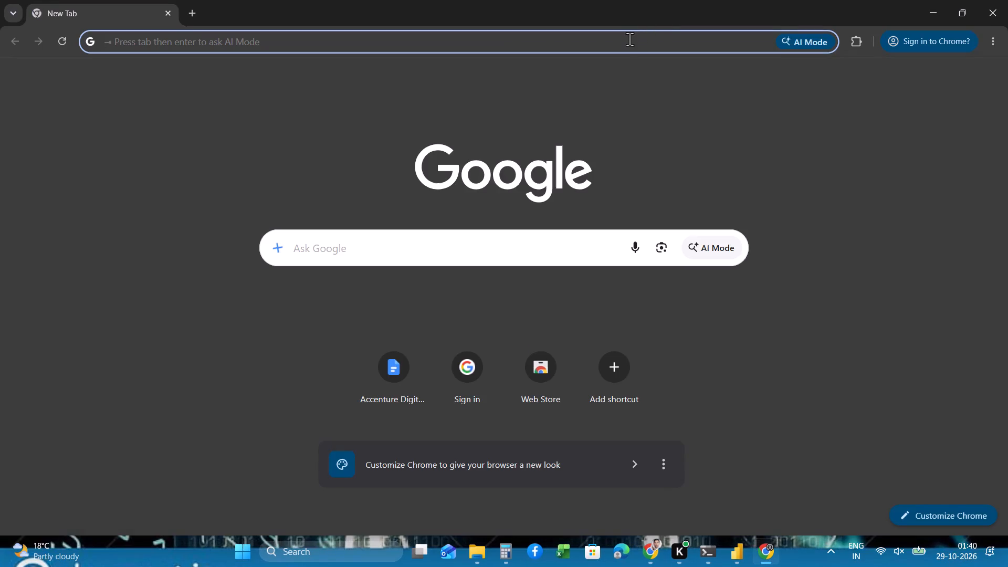
key("ctrl+v")
key("Return")
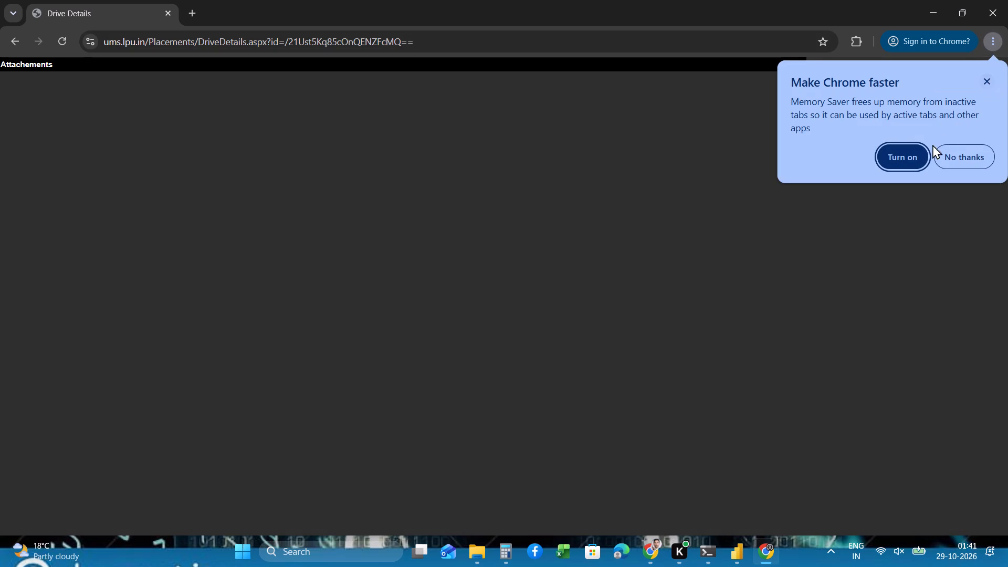
Decline the Memory Saver suggestion, check the drive details page in the signed-out Chrome window, and close that window.
left_click(961, 159)
scroll(837, 165, "up", 2)
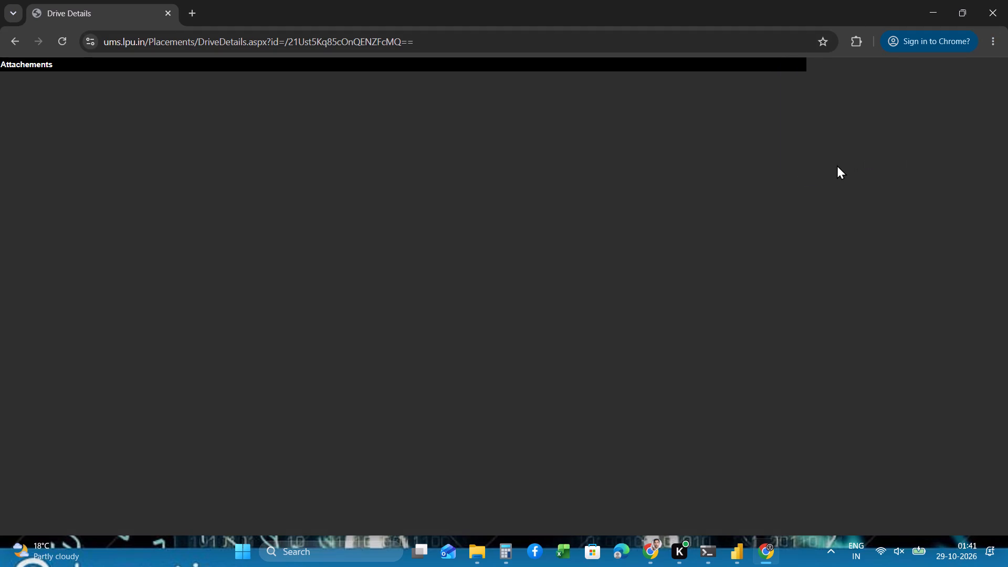
scroll(837, 165, "down", 3)
scroll(837, 165, "up", 3)
left_click(990, 0)
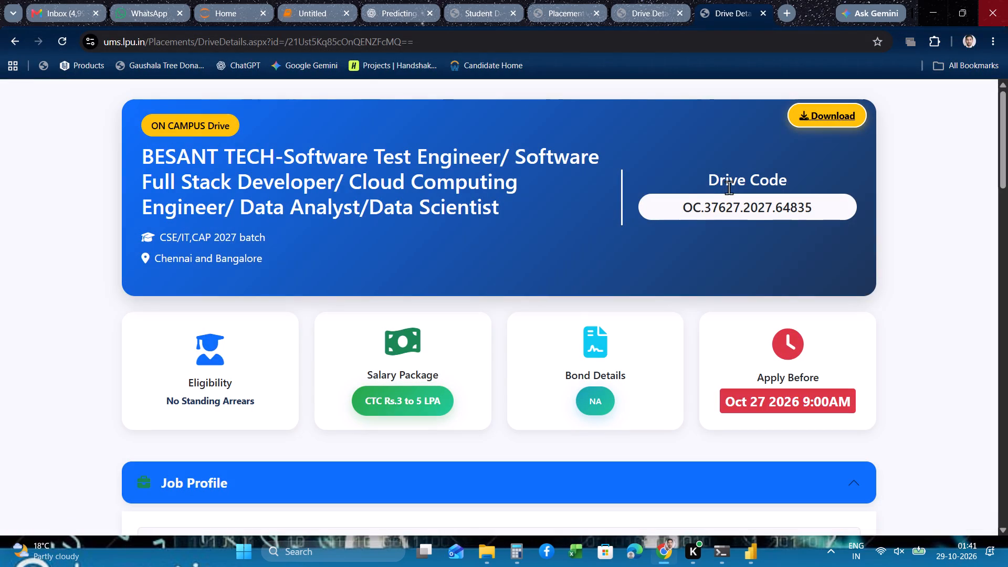
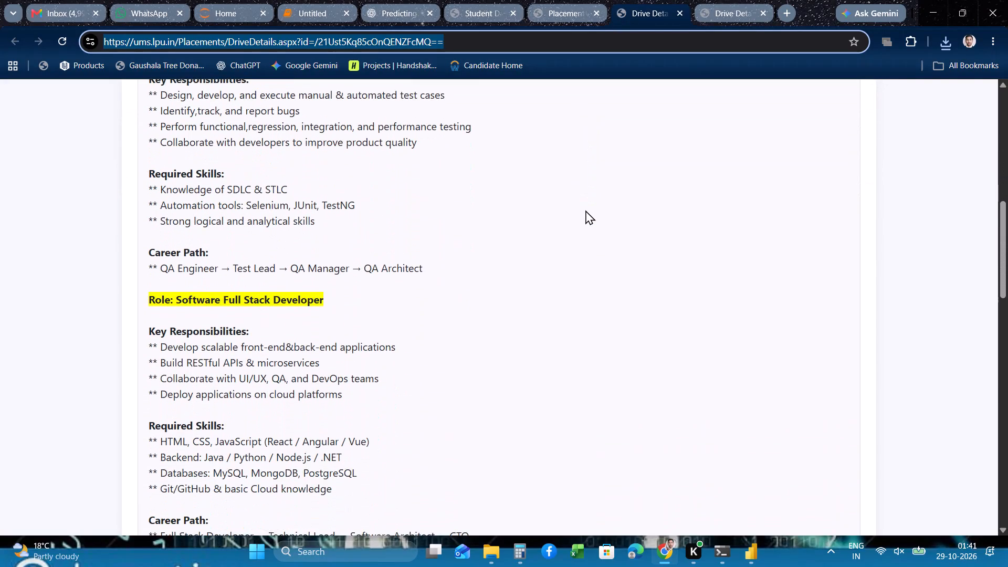
Read through the BESANT TECH drive's role descriptions, required skills, career paths, compensation and selection process.
scroll(585, 210, "down", 5)
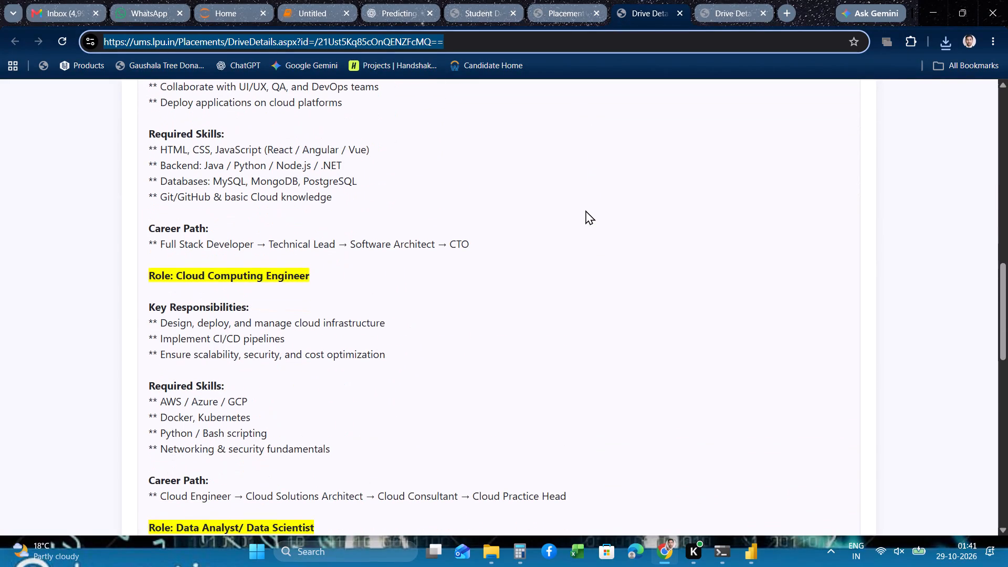
scroll(585, 210, "down", 4)
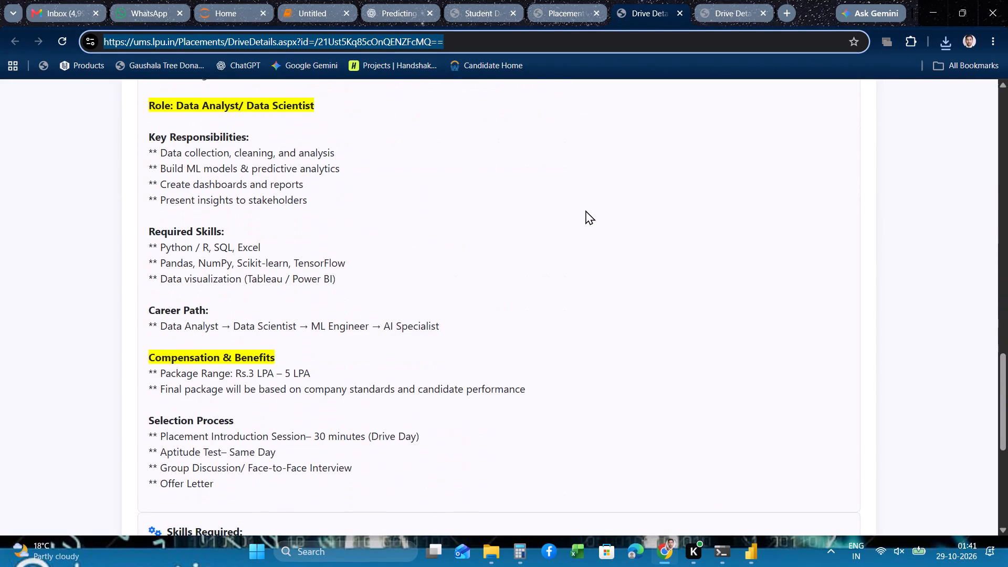
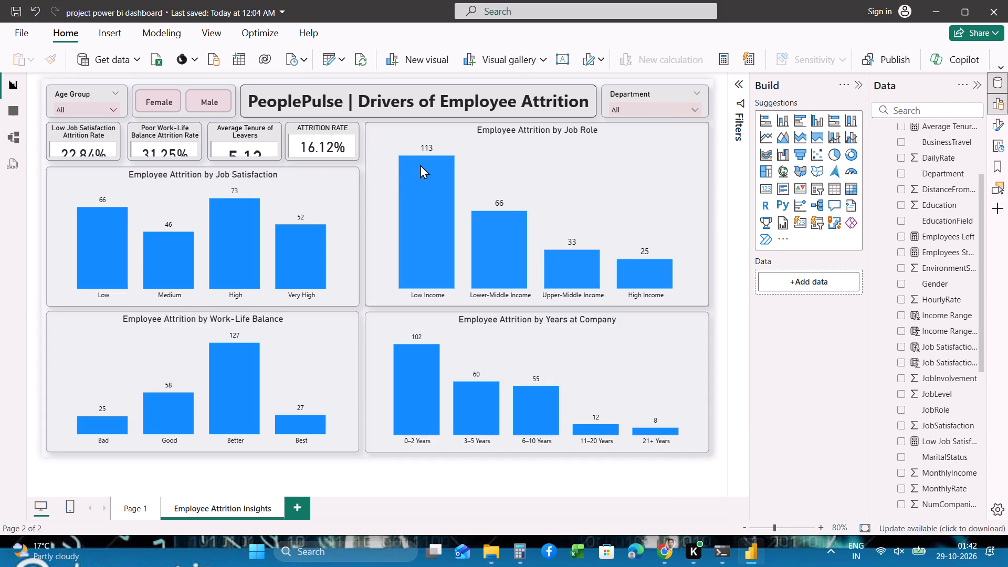
left_click(356, 130)
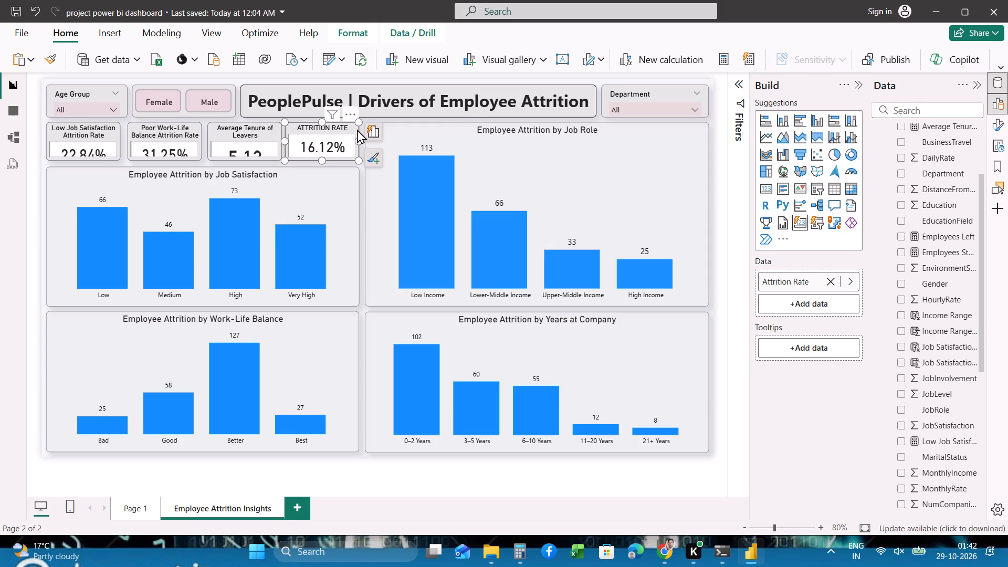
left_click(515, 152)
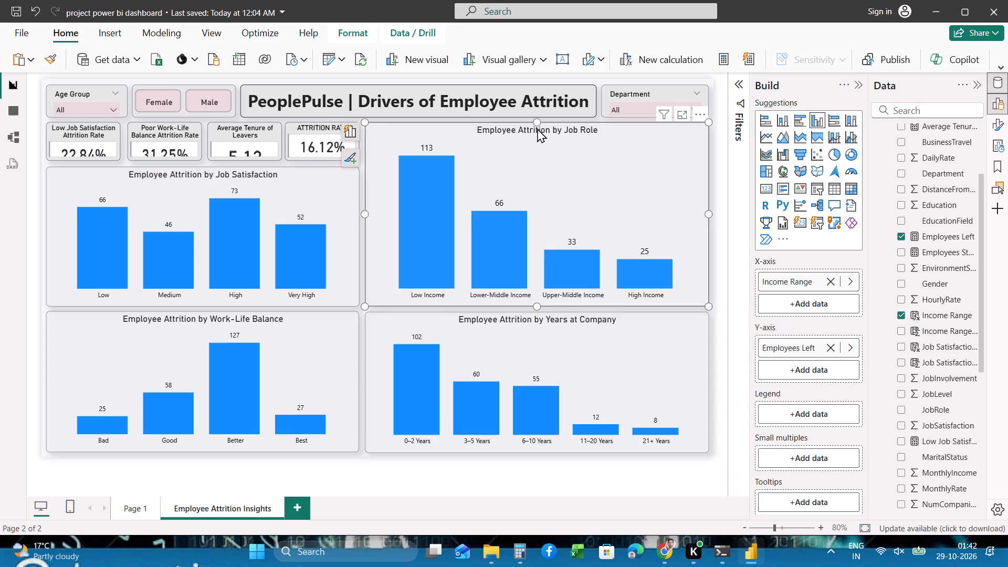
left_click_drag(537, 122, 534, 167)
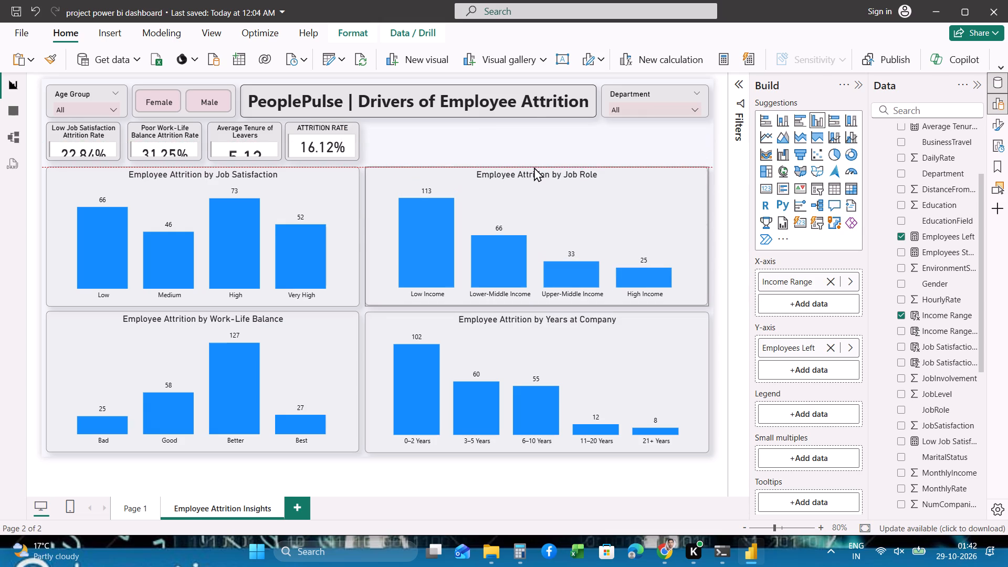
left_click_drag(534, 167, 533, 169)
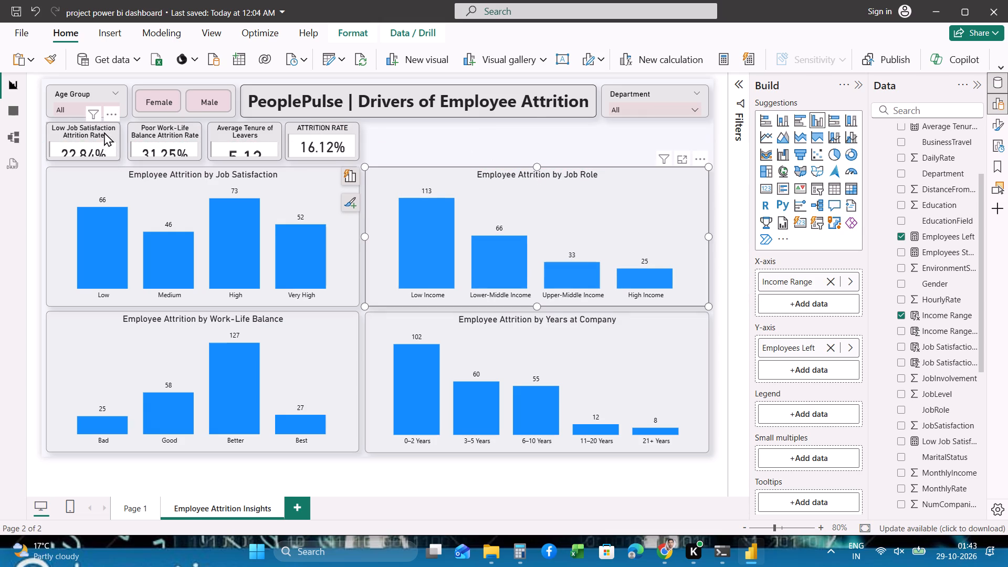
Move the Low Job Satisfaction card out of the first slot and put the Attrition Rate card there, below the Age Group slicer.
left_click_drag(108, 131, 440, 132)
left_click_drag(337, 128, 135, 121)
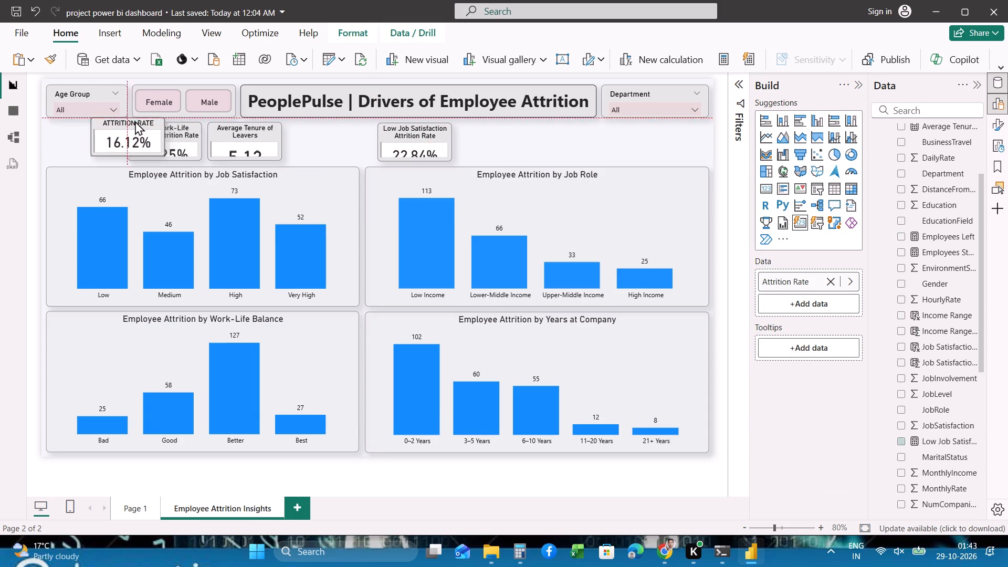
left_click_drag(135, 121, 102, 128)
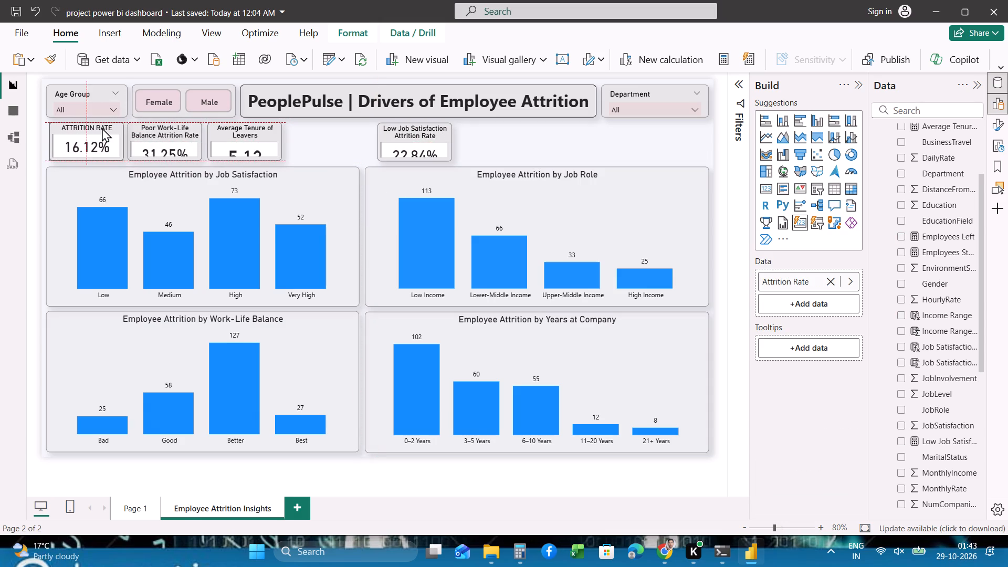
left_click_drag(102, 128, 99, 128)
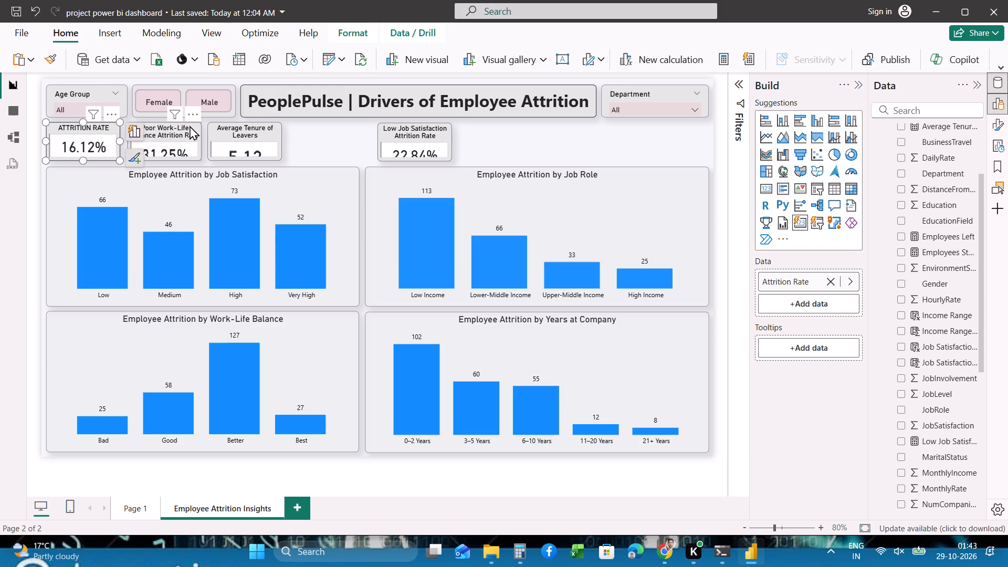
Reorder the remaining KPI cards after Attrition Rate as Low Job Satisfaction, Poor Work-Life Balance, and Average Tenure of Leavers.
left_click_drag(239, 128, 291, 129)
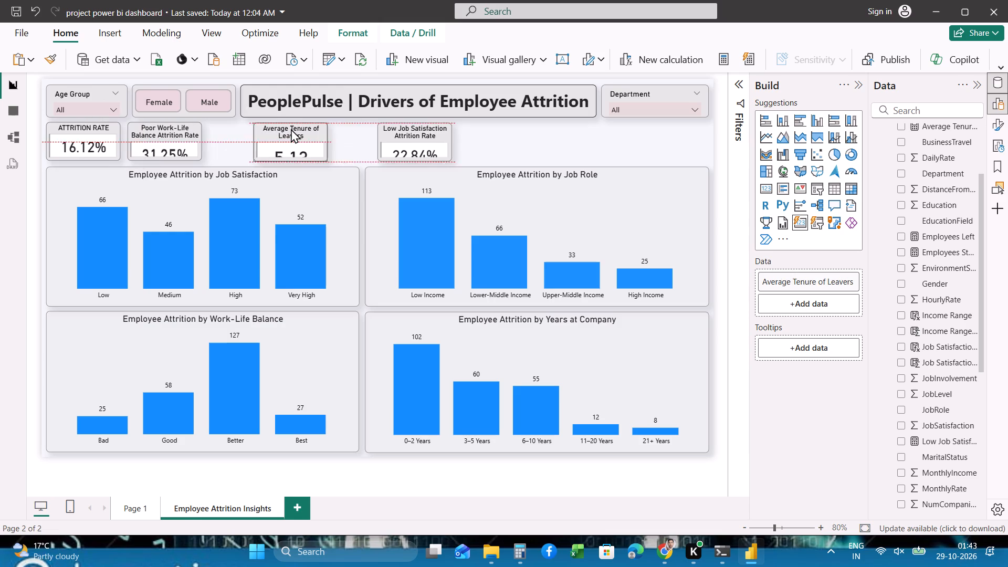
left_click_drag(291, 129, 323, 130)
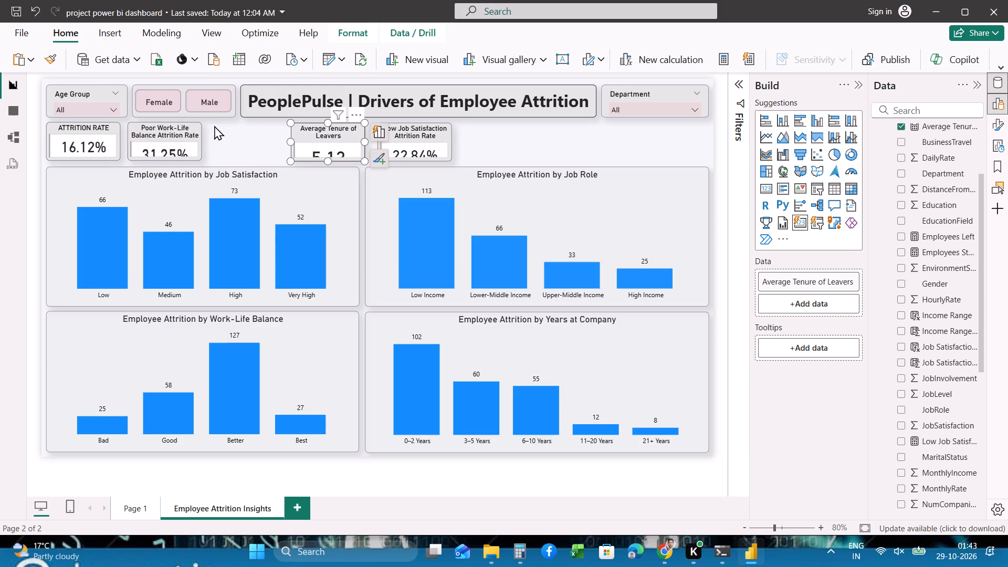
left_click_drag(192, 125, 270, 125)
left_click_drag(411, 127, 238, 116)
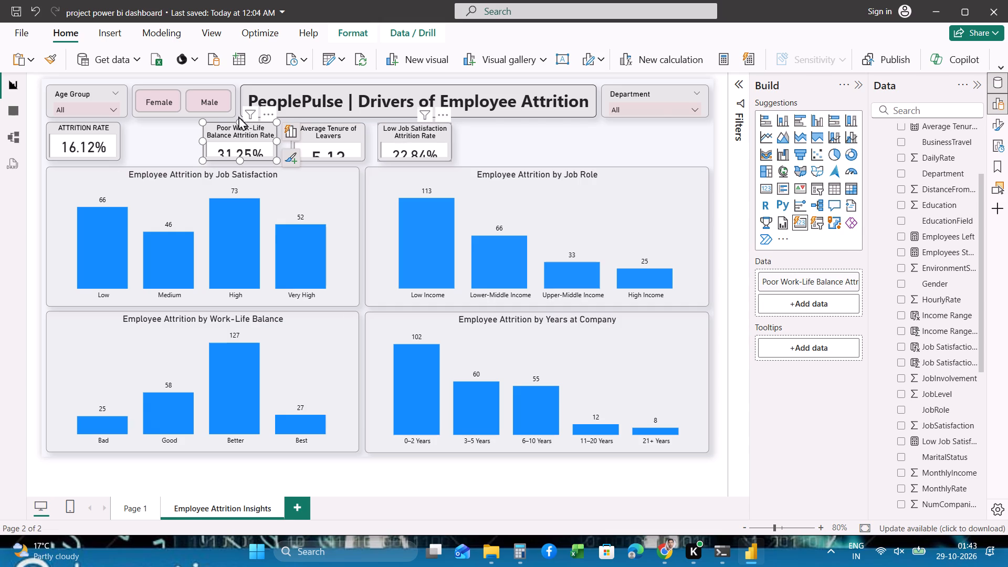
left_click_drag(238, 116, 160, 127)
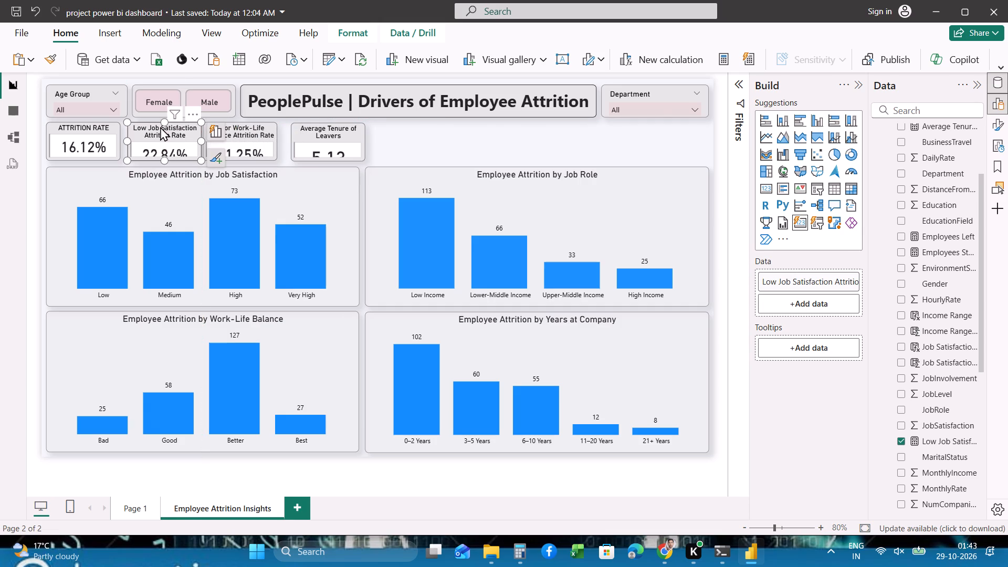
Spread the Average Tenure, Poor Work-Life Balance and Low Job Satisfaction cards apart along the row to make room for widening them.
left_click_drag(325, 129, 617, 130)
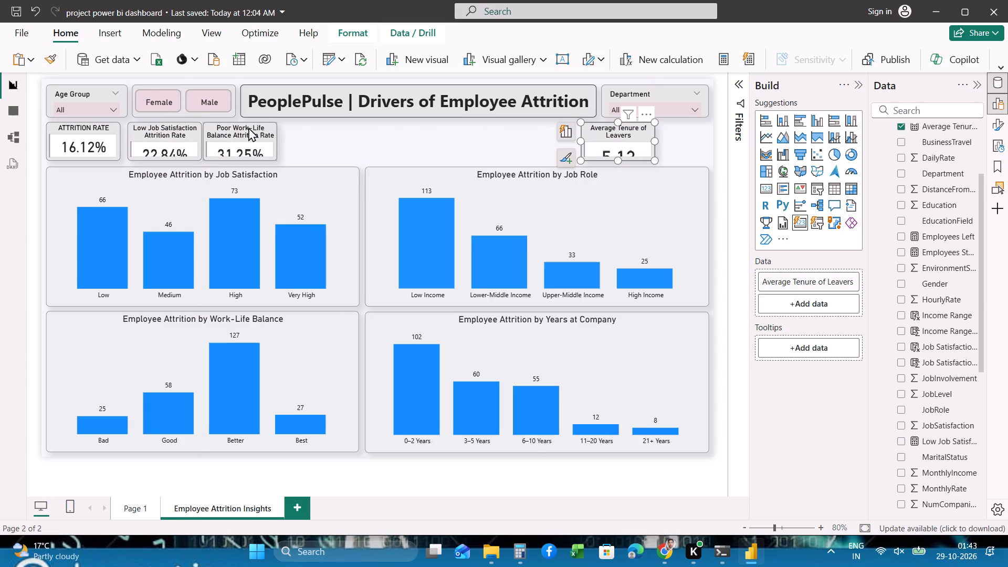
left_click_drag(248, 127, 469, 130)
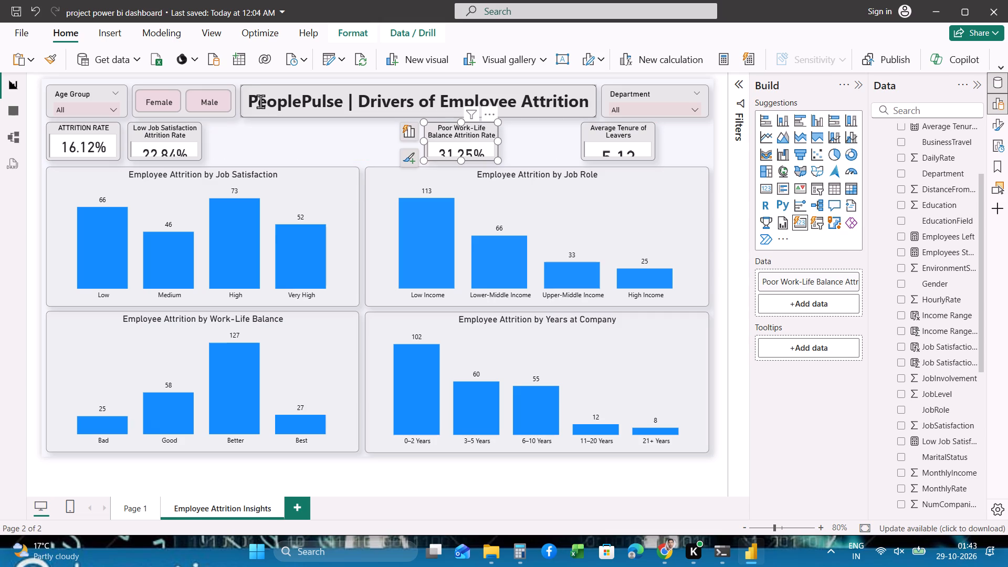
left_click_drag(185, 128, 370, 127)
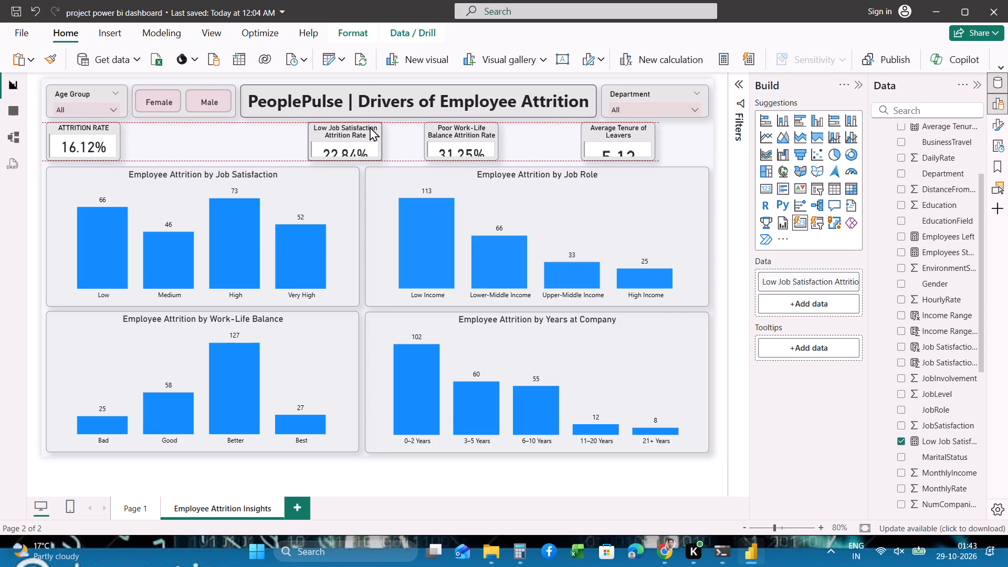
left_click_drag(370, 127, 372, 127)
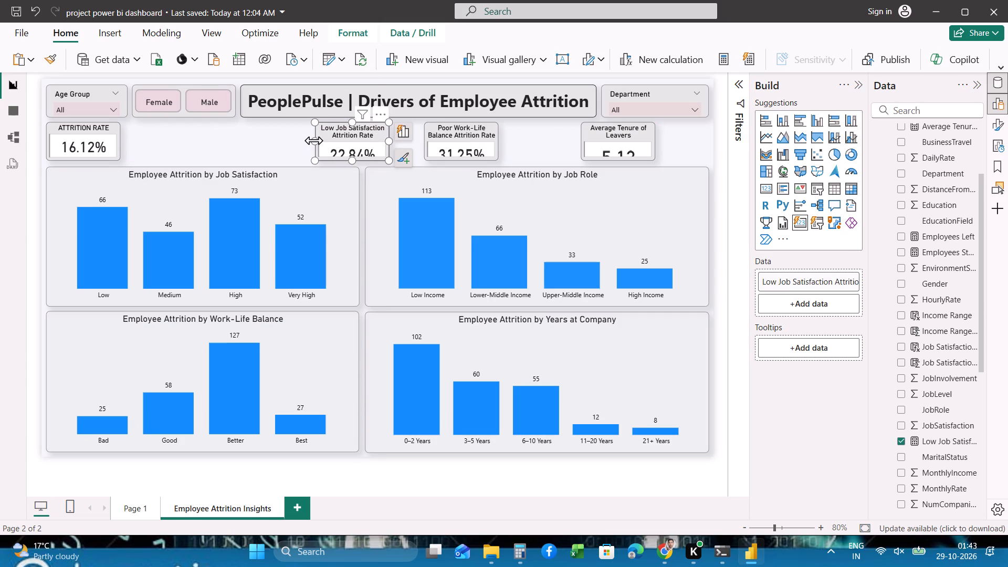
Widen the Low Job Satisfaction Attrition Rate card to fit its title on one line and place it directly beside the Attrition Rate card.
left_click_drag(314, 140, 272, 139)
left_click_drag(321, 127, 183, 124)
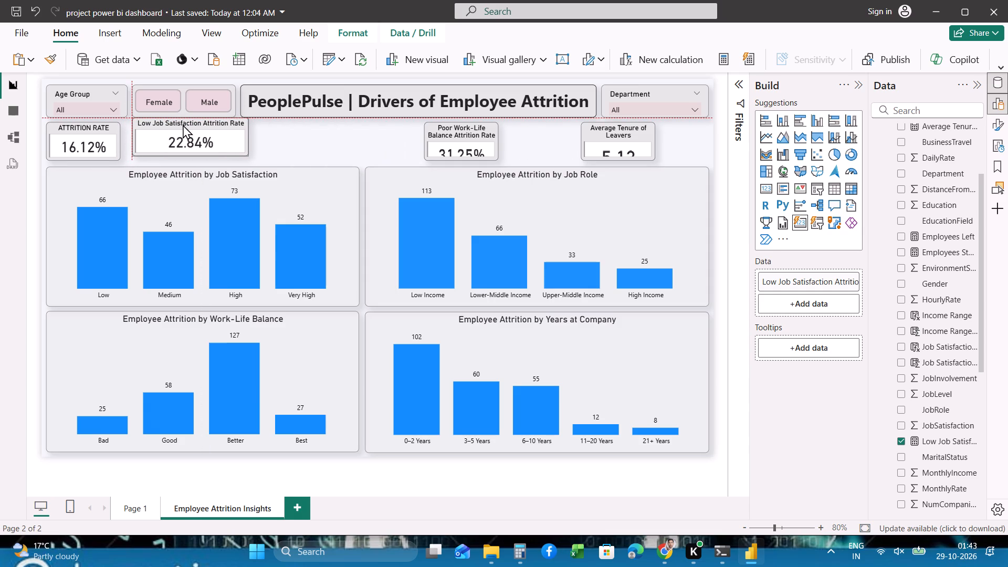
left_click_drag(183, 124, 177, 125)
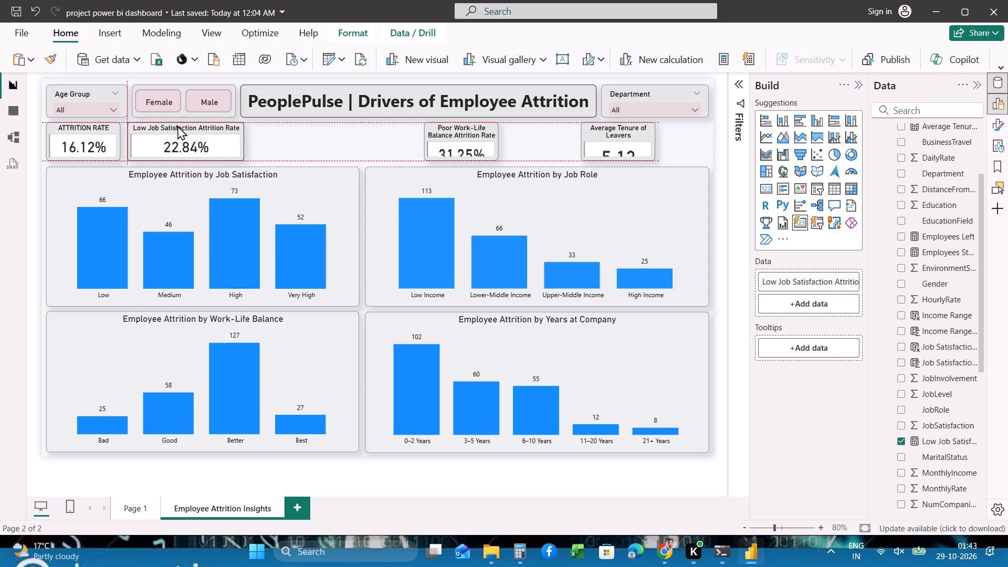
left_click_drag(177, 125, 175, 125)
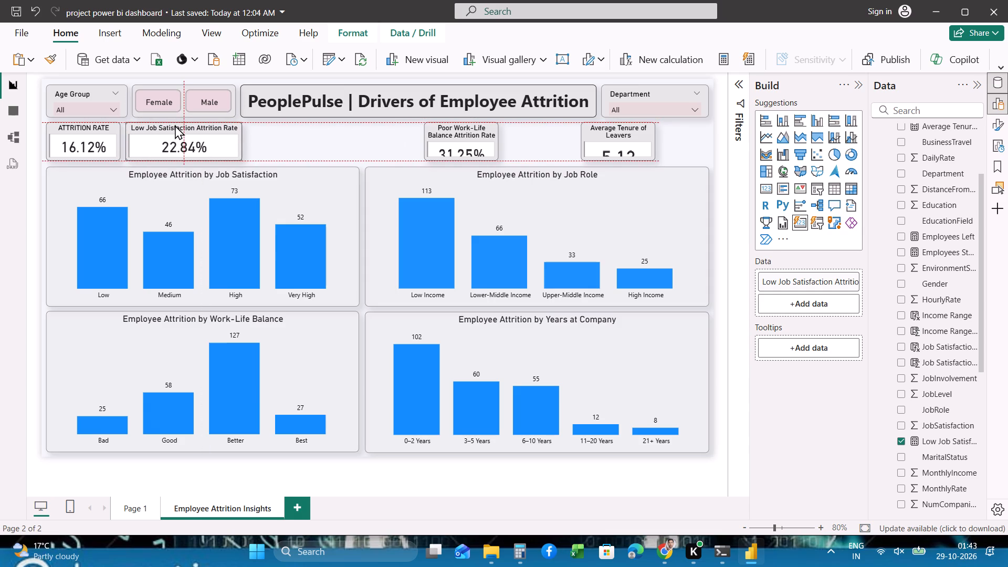
left_click_drag(175, 125, 175, 125)
left_click(175, 125)
left_click(297, 144)
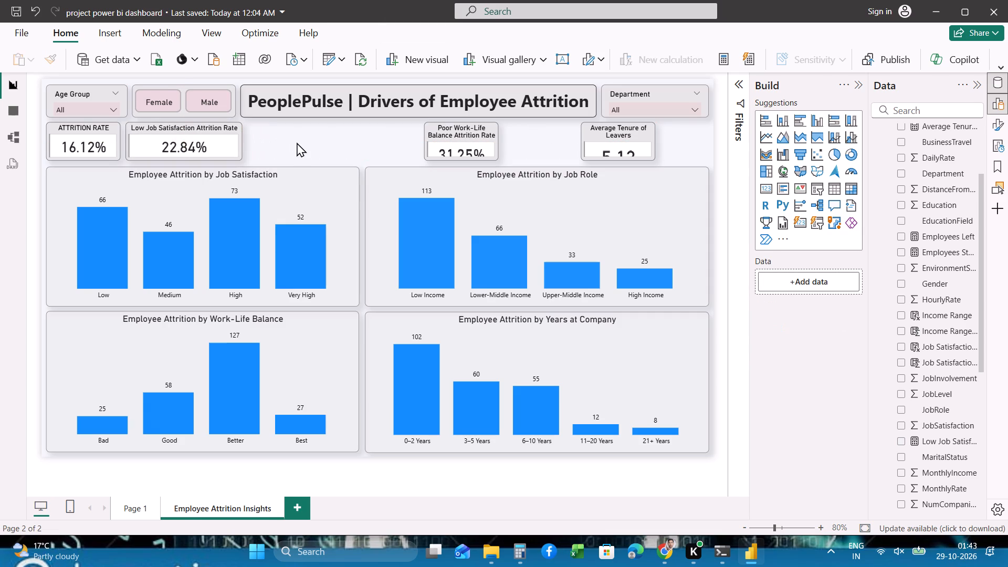
left_click(236, 139)
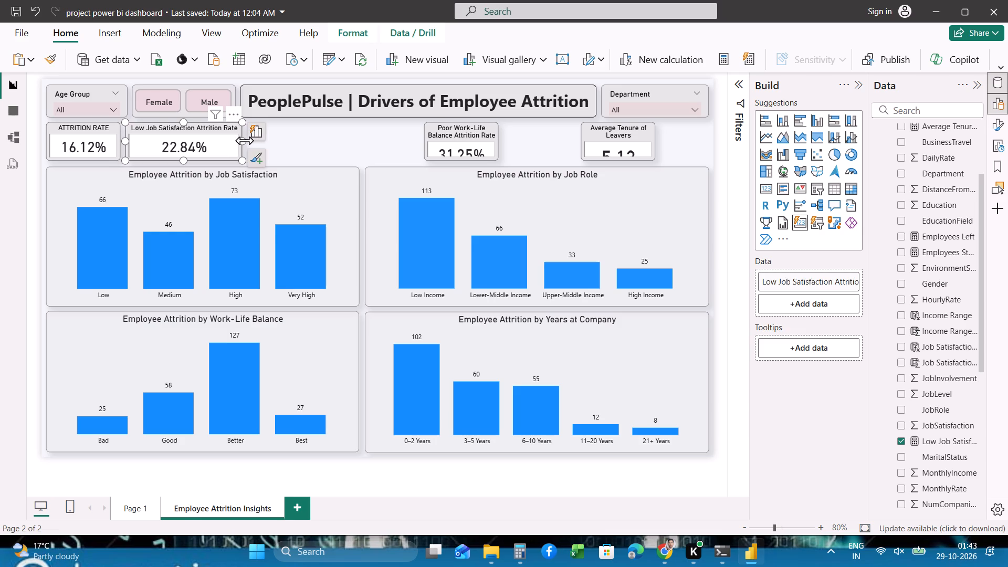
left_click(244, 140)
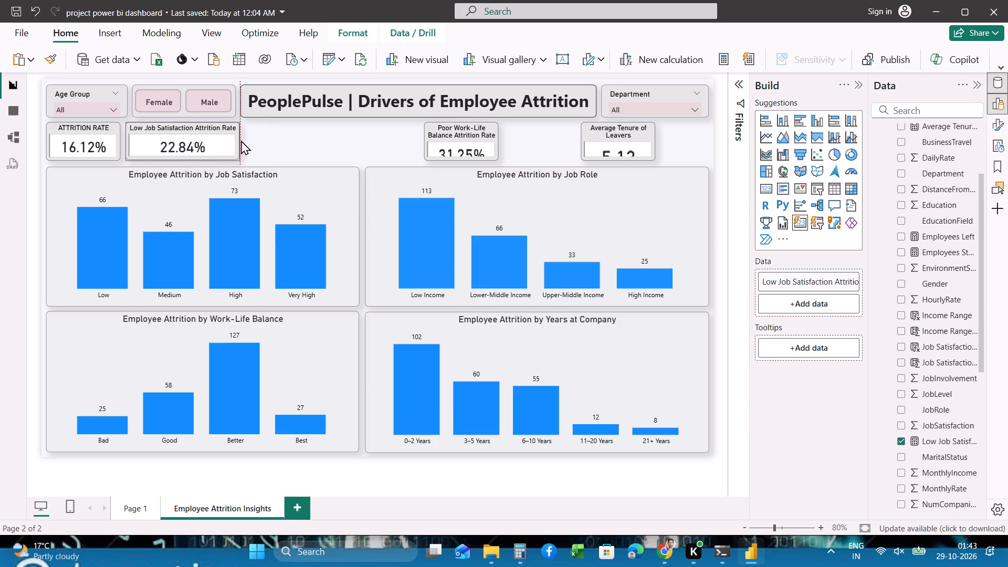
left_click(316, 141)
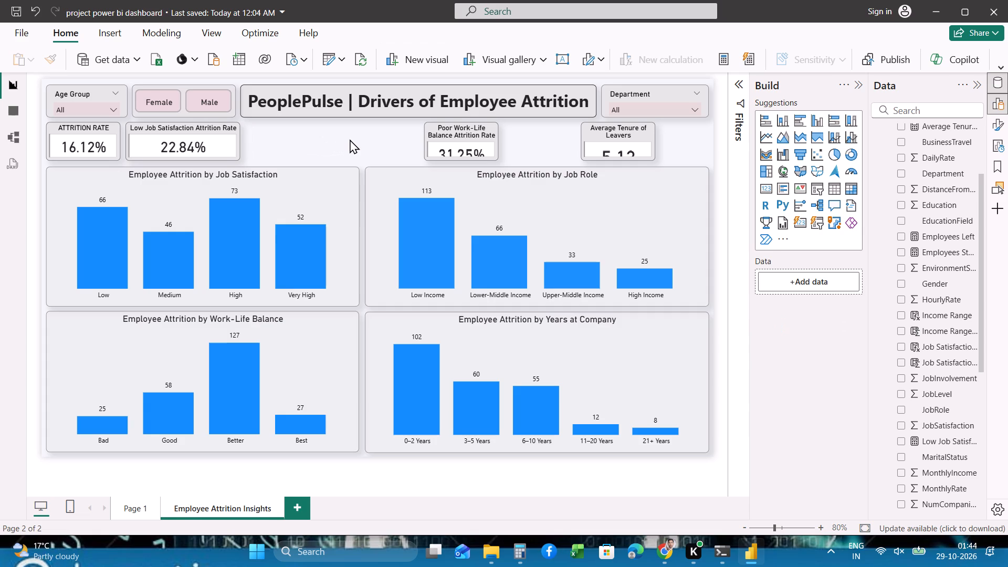
Widen the Poor Work-Life Balance Attrition Rate card until its title fits on one line.
left_click(444, 135)
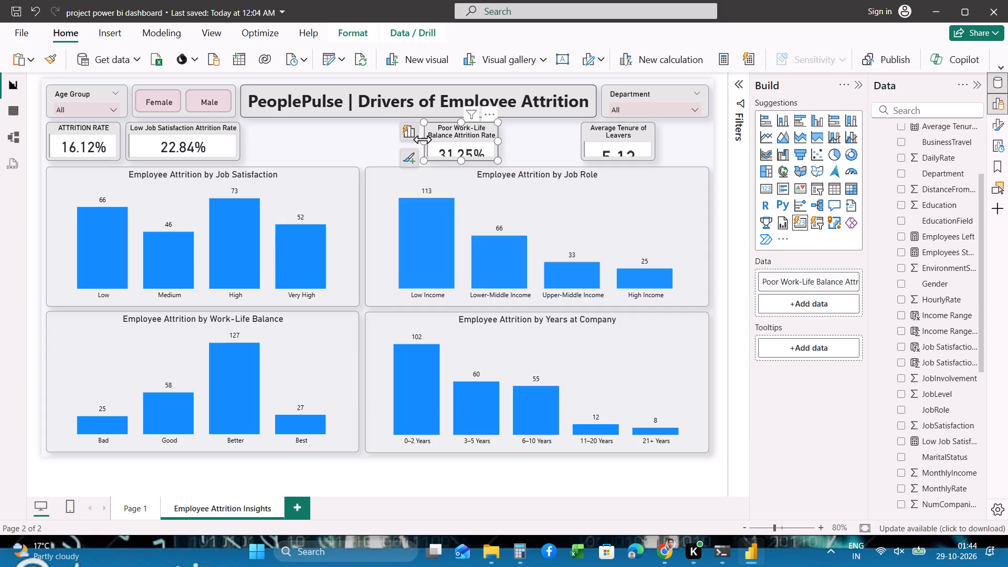
left_click_drag(423, 141, 392, 141)
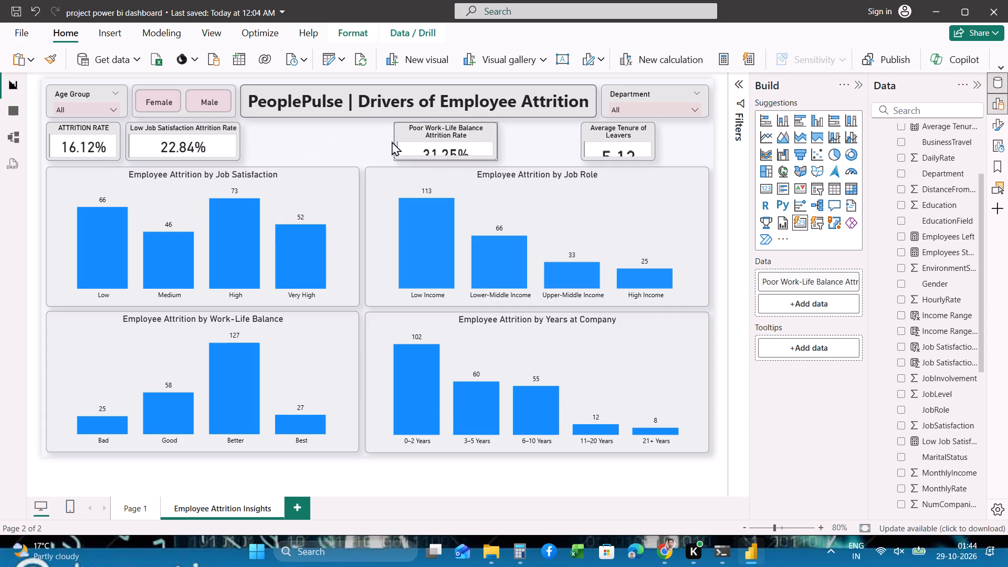
left_click_drag(392, 141, 383, 142)
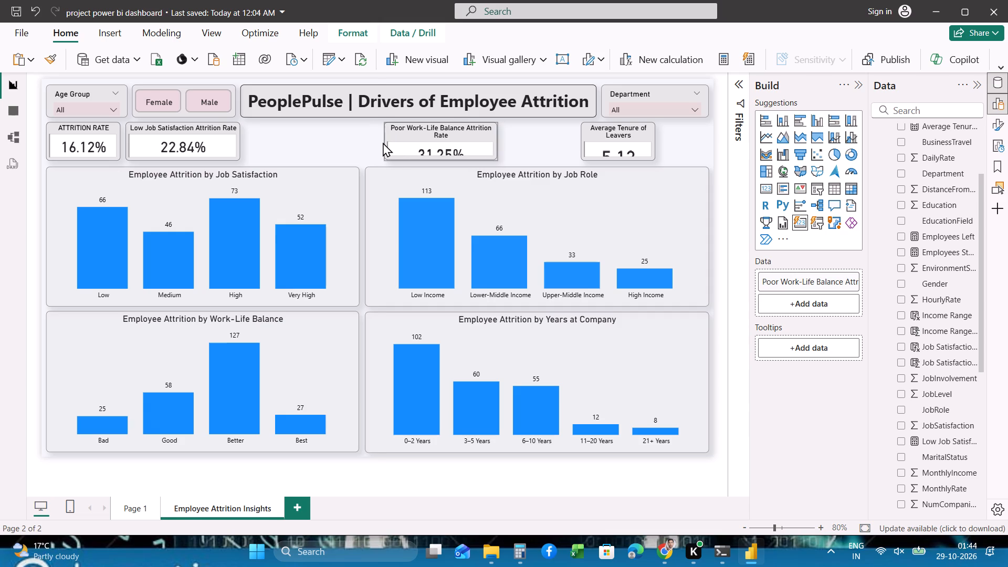
left_click_drag(383, 142, 374, 142)
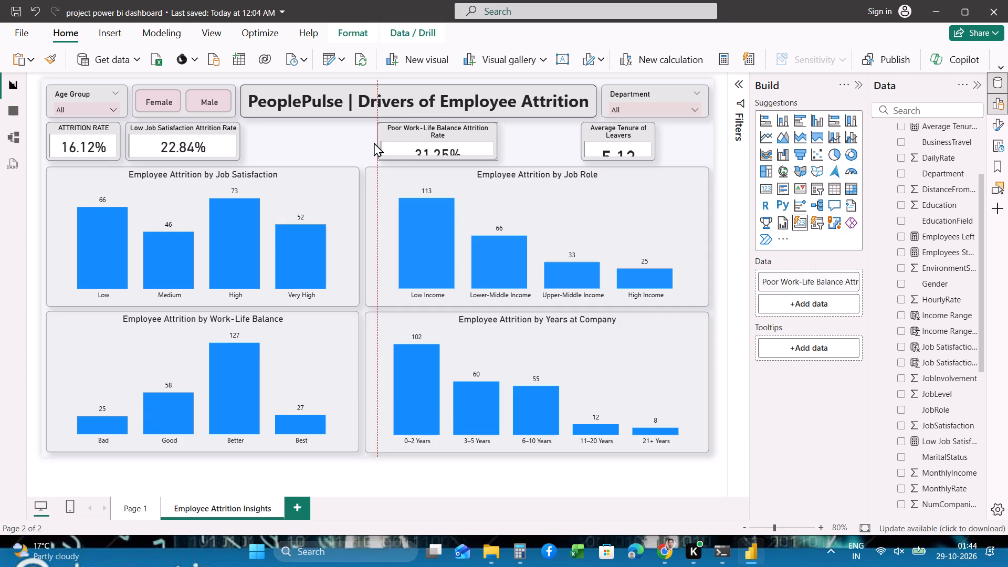
left_click_drag(374, 142, 372, 142)
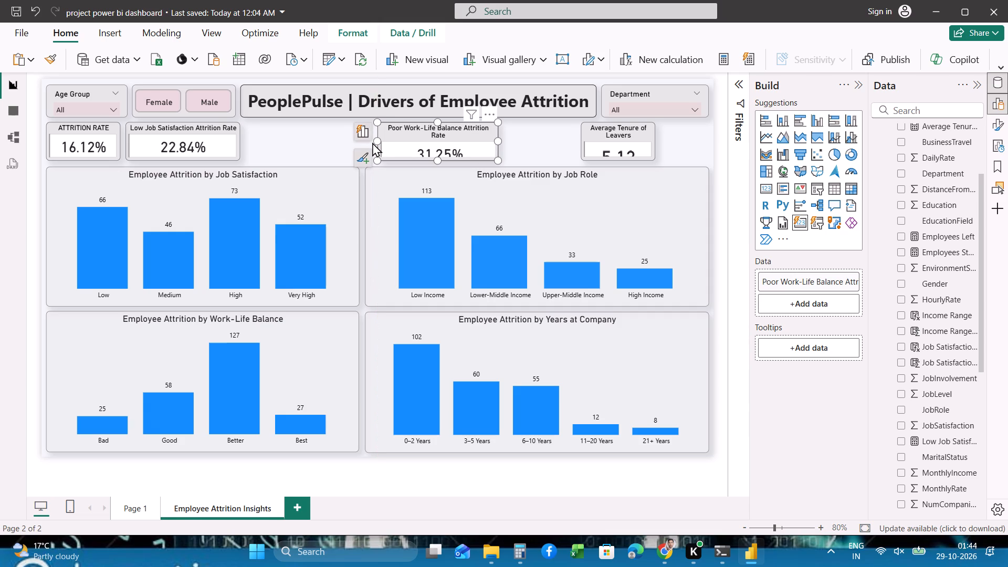
left_click(376, 141)
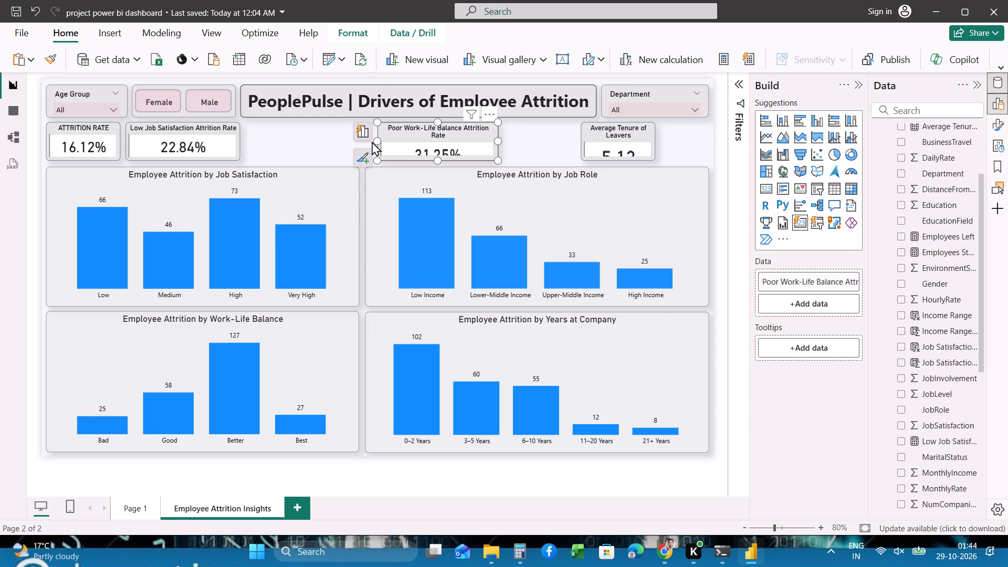
left_click_drag(375, 141, 371, 141)
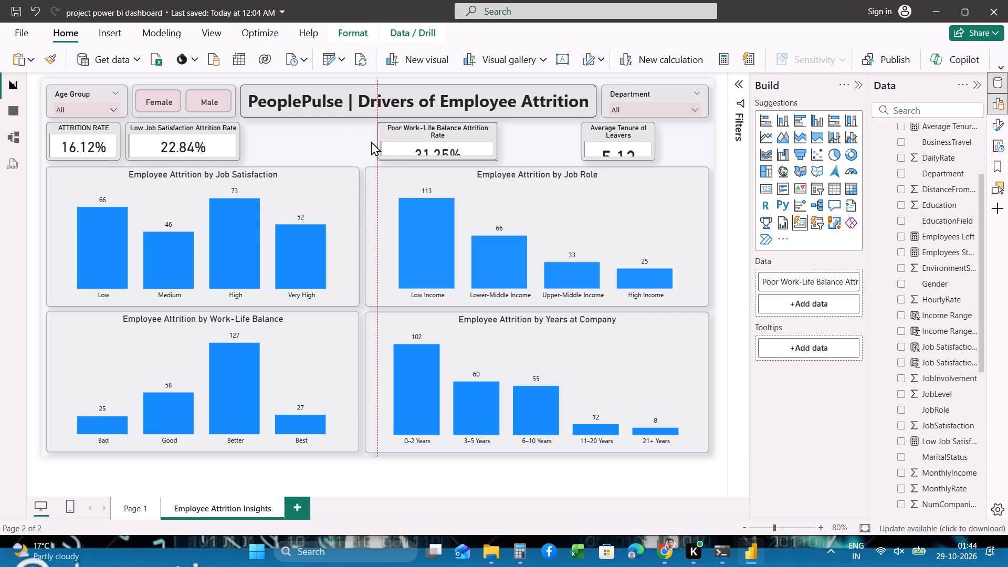
left_click_drag(371, 141, 370, 141)
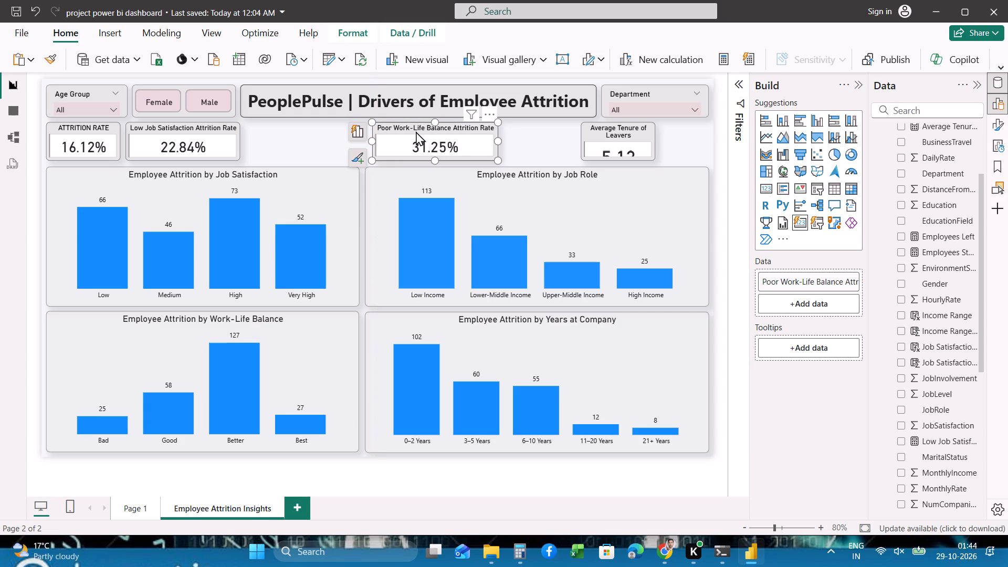
Move the Poor Work-Life Balance Attrition Rate card directly beside the Low Job Satisfaction card, aligned with the row.
left_click_drag(417, 128, 333, 122)
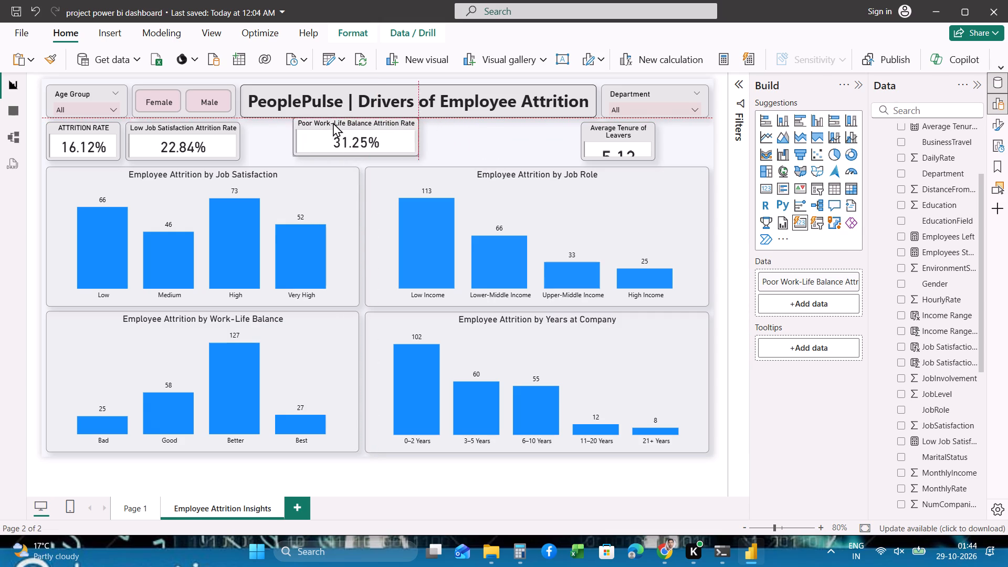
left_click_drag(333, 122, 296, 128)
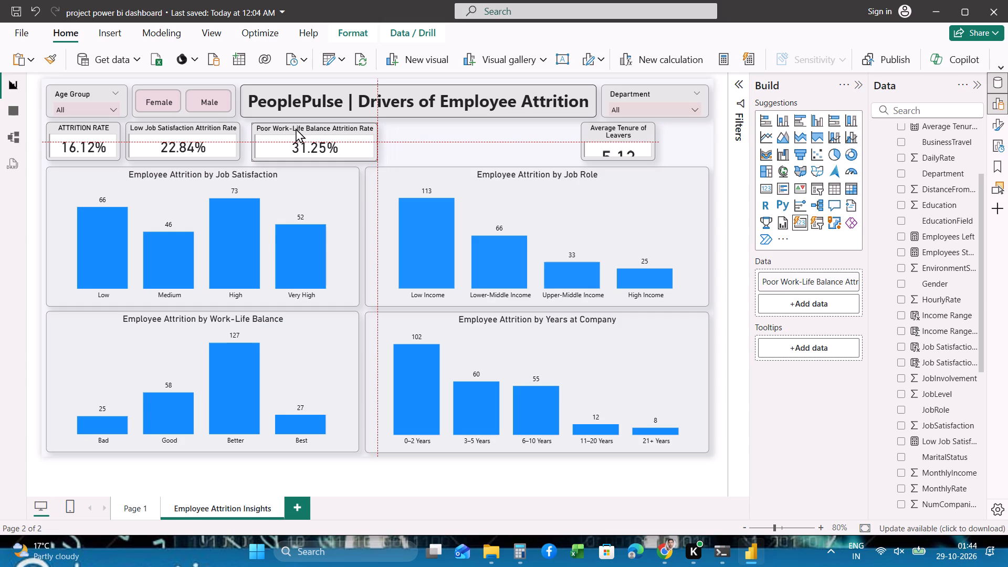
left_click_drag(296, 128, 294, 126)
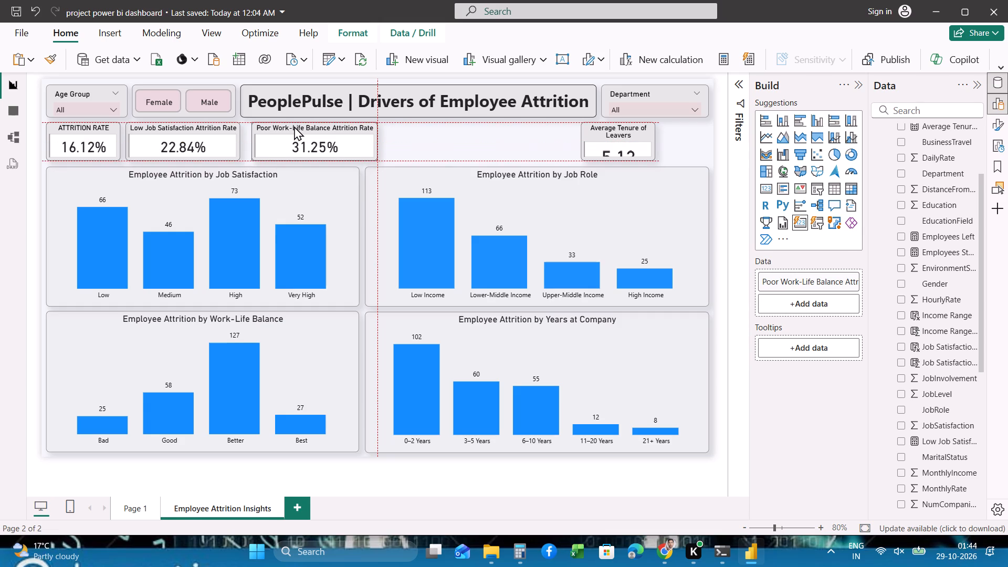
left_click_drag(294, 126, 291, 126)
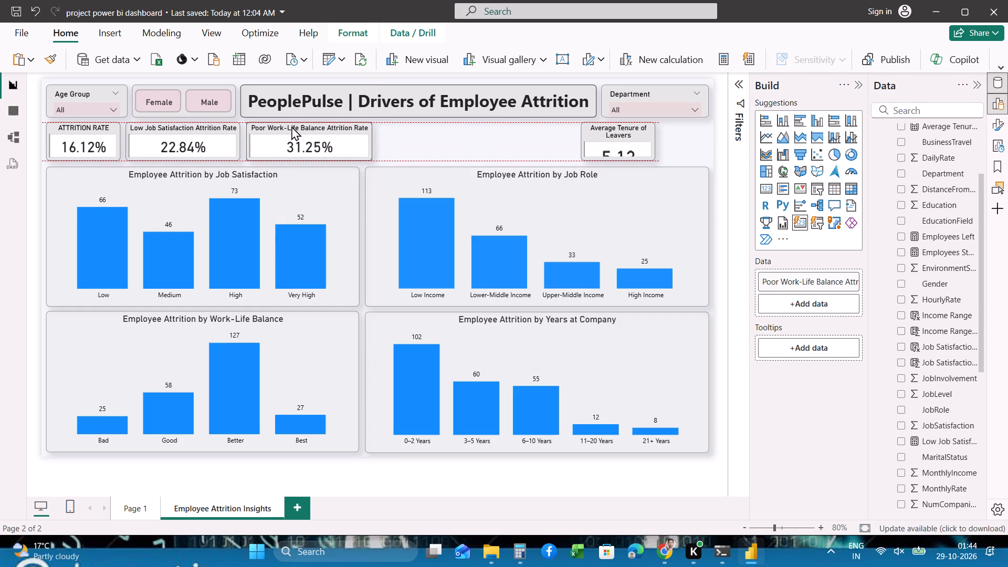
left_click_drag(291, 126, 292, 127)
left_click(430, 134)
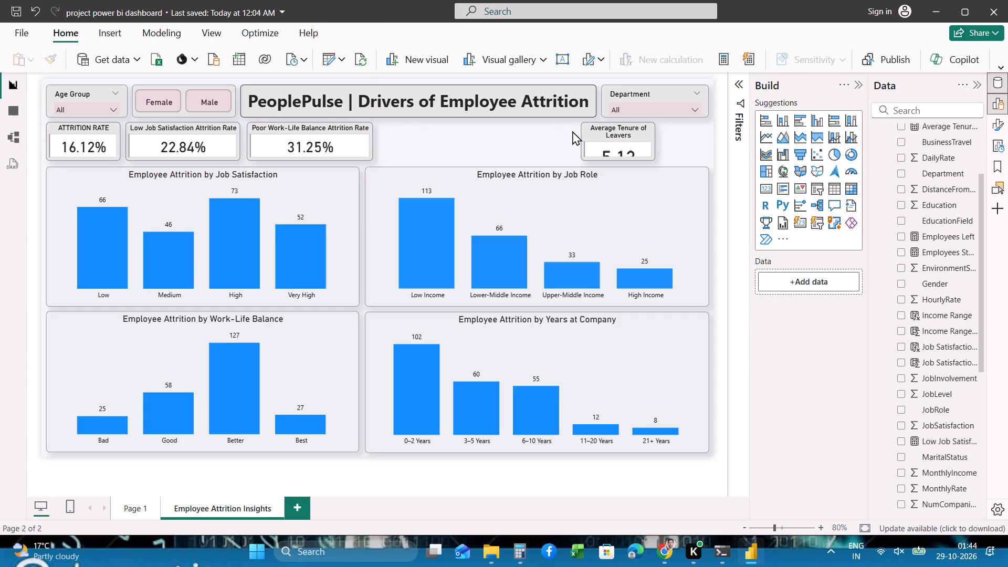
Widen the Average Tenure of Leavers card to fit its title on one line and place it directly beside the Poor Work-Life Balance card.
left_click(605, 129)
left_click_drag(582, 141, 574, 141)
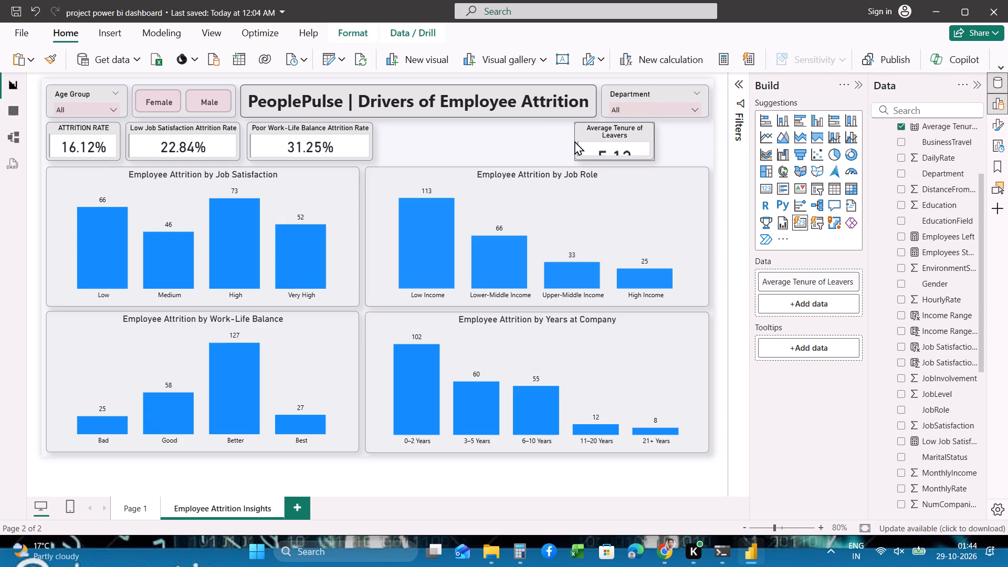
left_click_drag(574, 141, 564, 141)
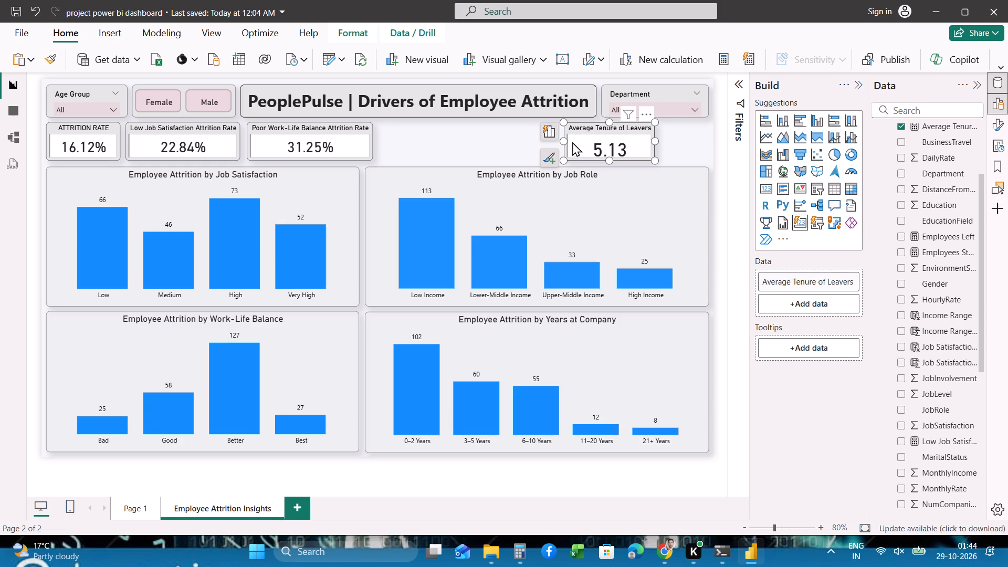
left_click(566, 141)
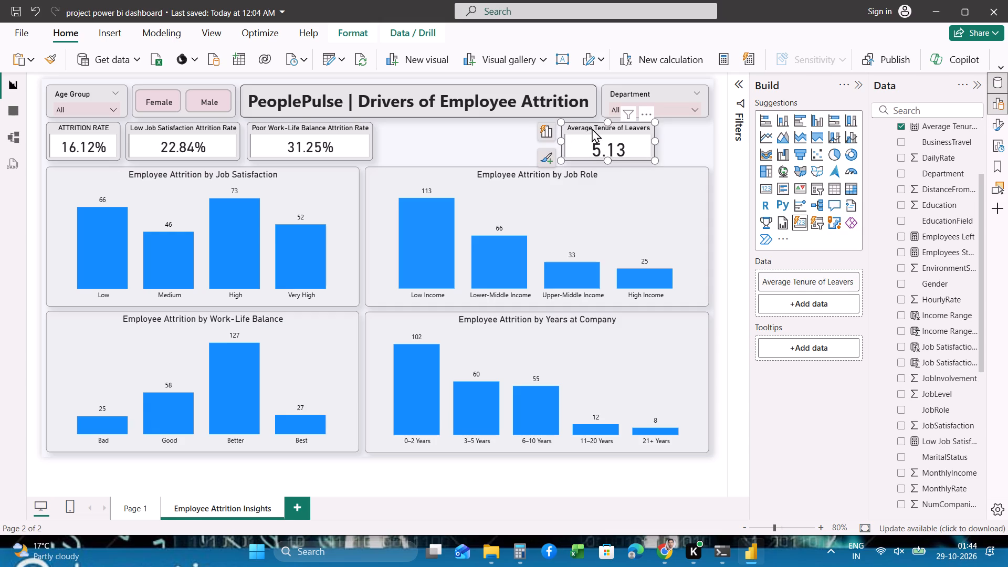
left_click_drag(592, 128, 421, 129)
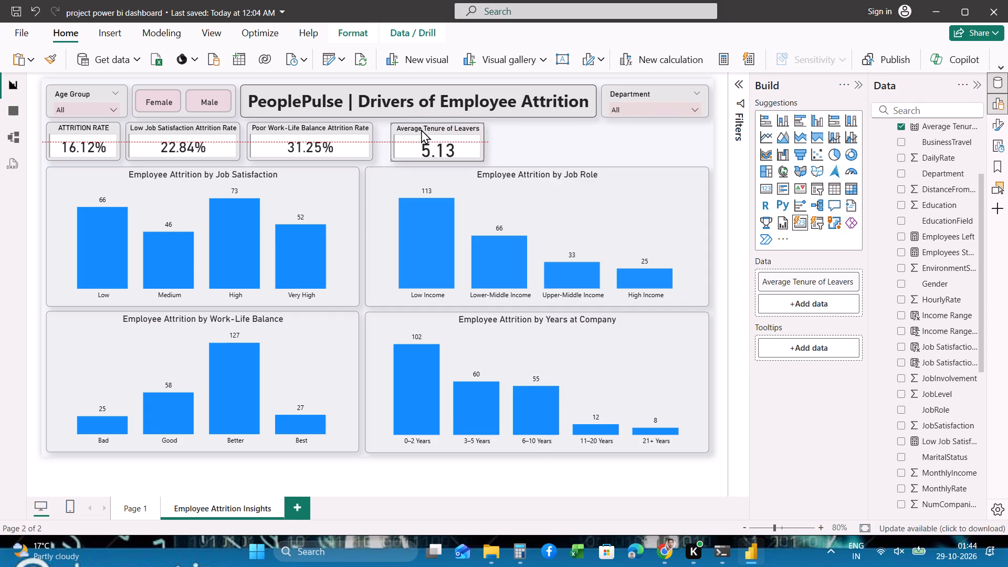
left_click_drag(421, 129, 414, 127)
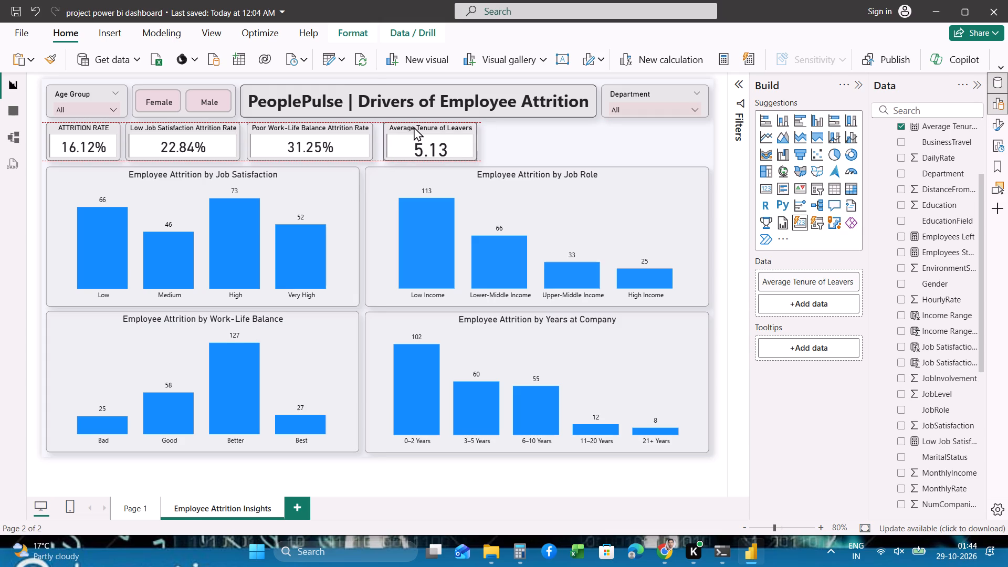
left_click_drag(414, 127, 413, 127)
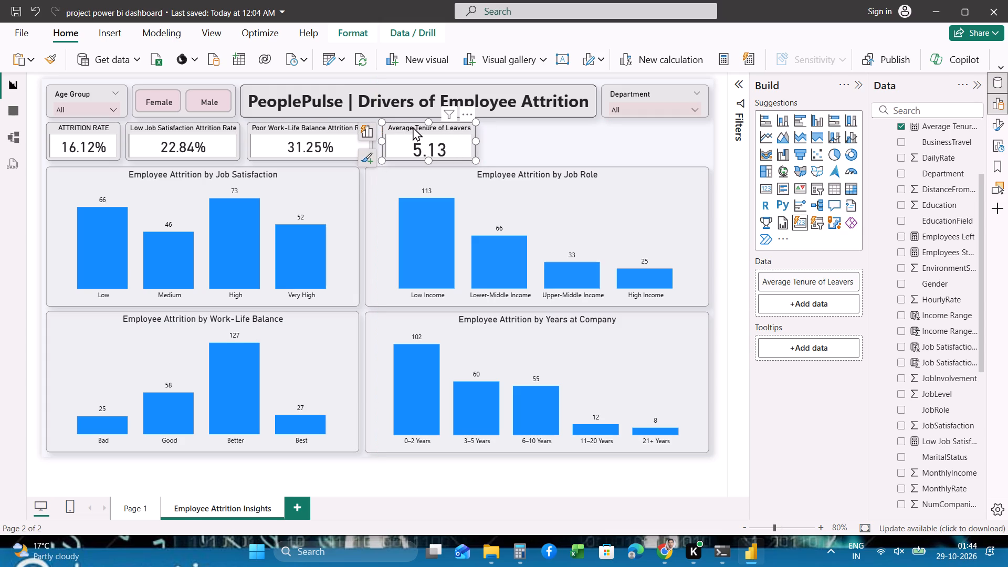
left_click(413, 127)
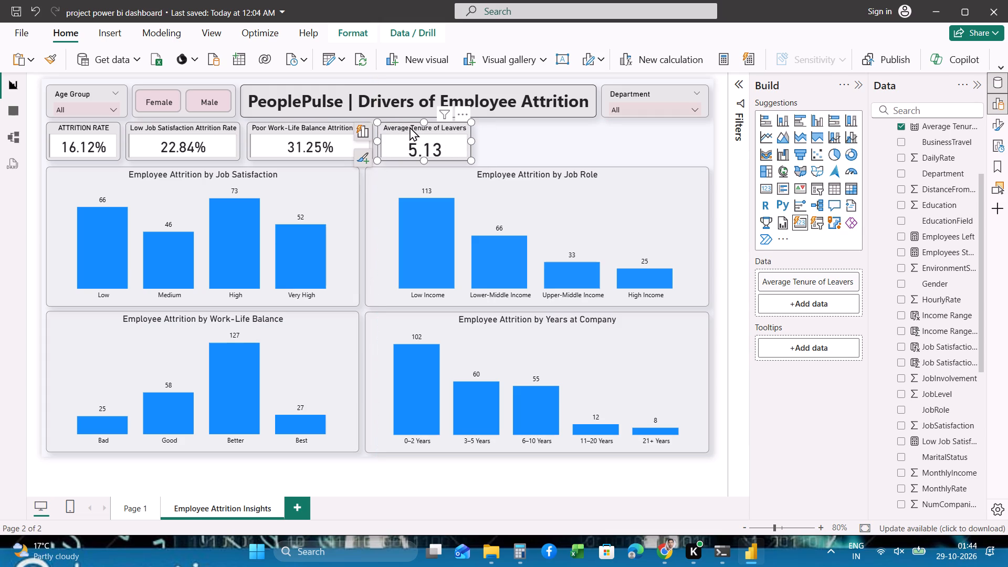
left_click(522, 135)
Set the callout value font size of the Average Tenure of Leavers card to 23.
left_click(438, 144)
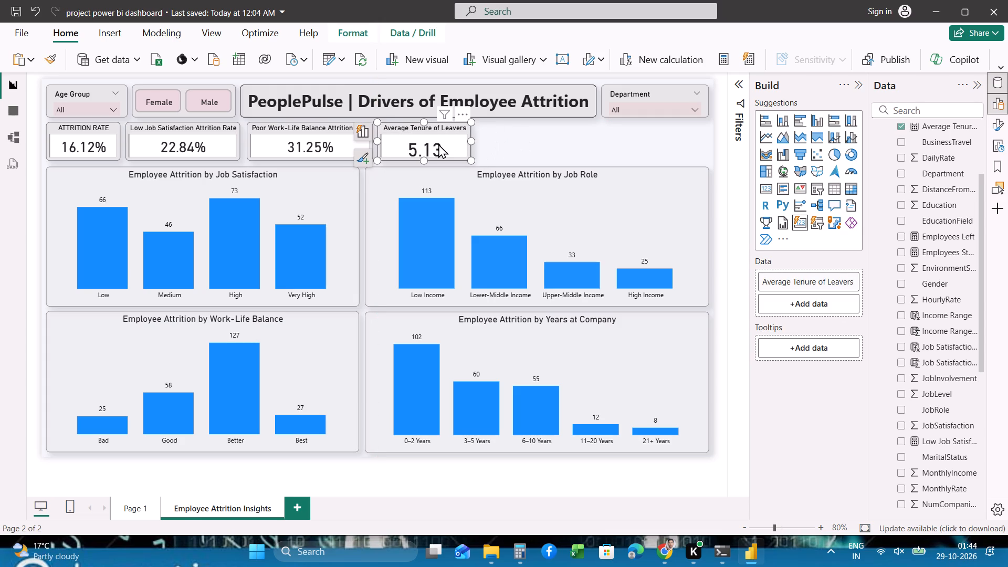
double_click(445, 142)
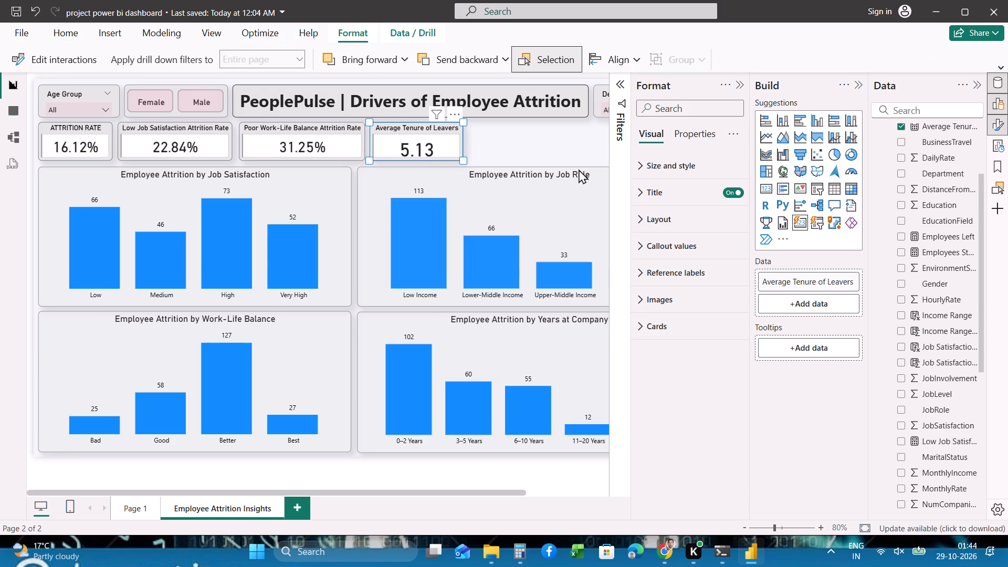
left_click(654, 245)
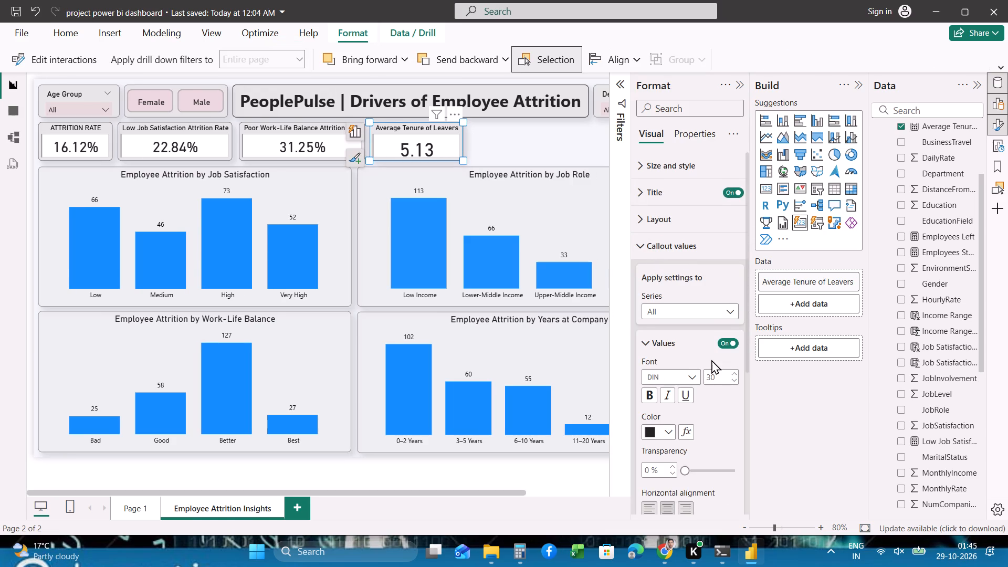
left_click(715, 367)
type("23")
key("Return")
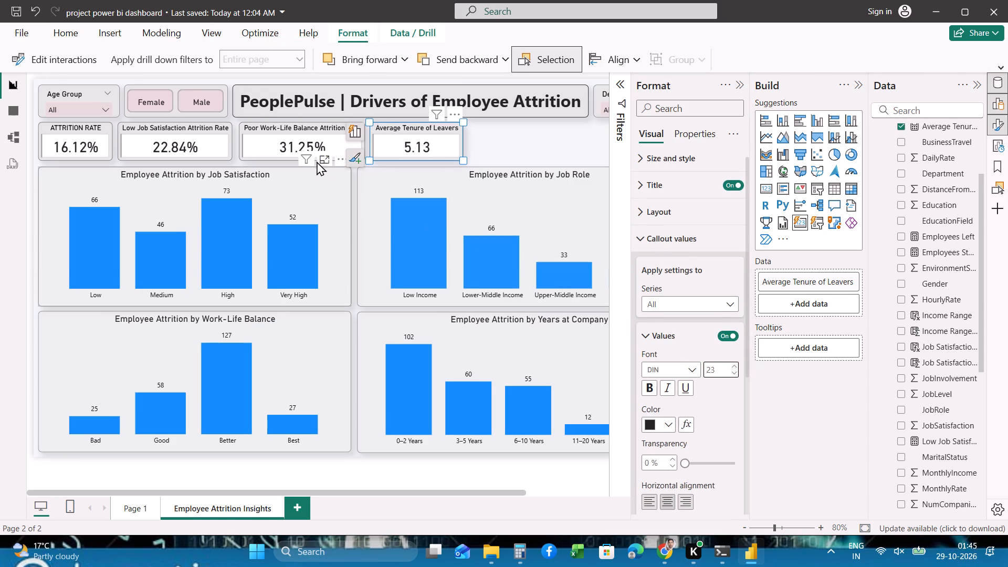
Compare the callout value font sizes of the Poor Work-Life Balance, Average Tenure, Low Job Satisfaction and Attrition Rate cards.
left_click(311, 142)
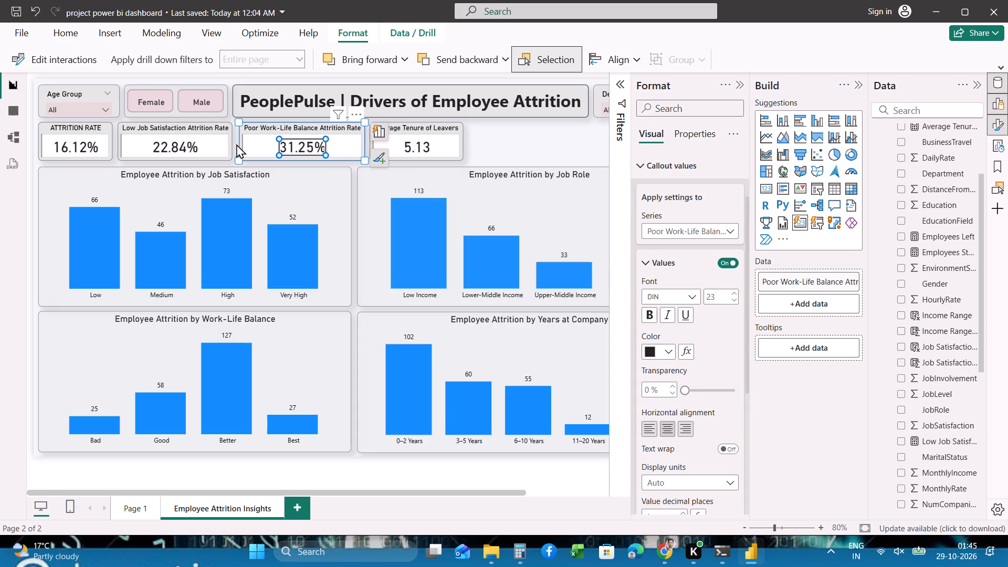
left_click(410, 145)
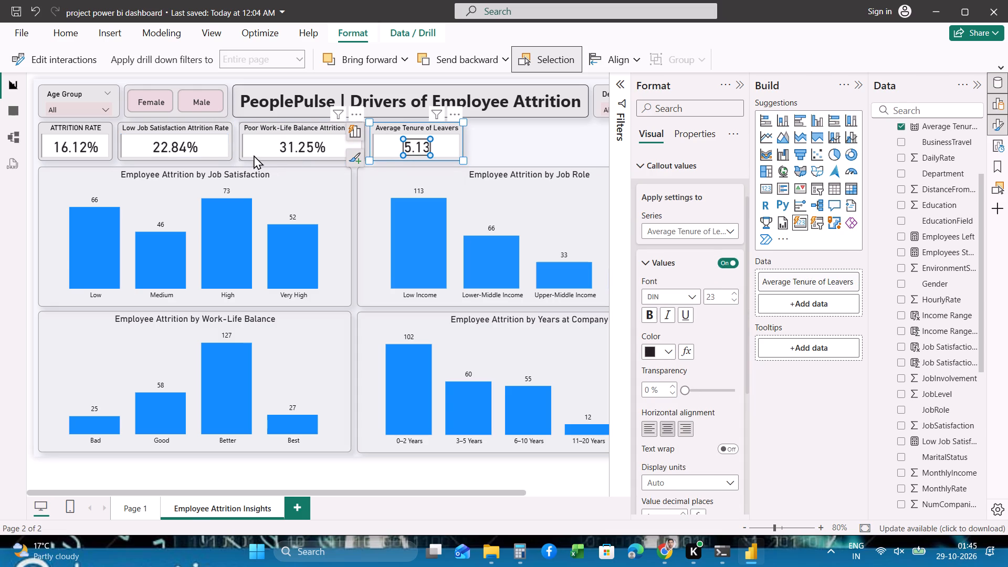
left_click(212, 146)
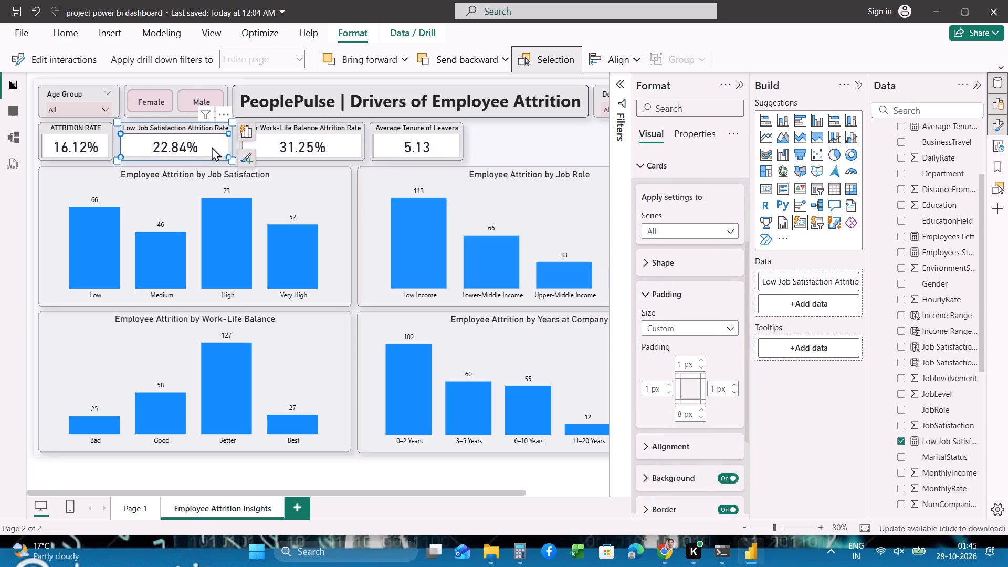
scroll(702, 371, "down", 3)
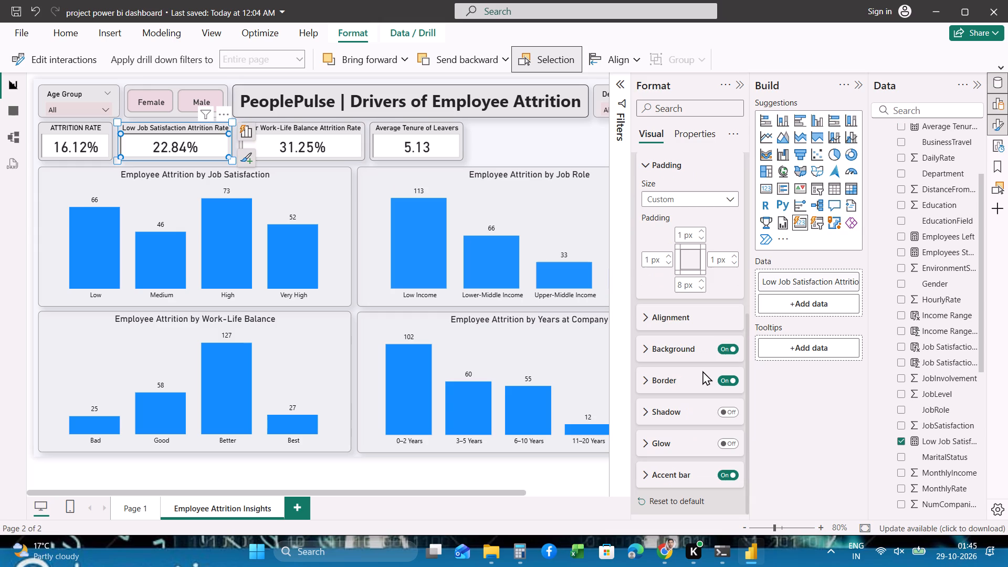
scroll(679, 350, "up", 3)
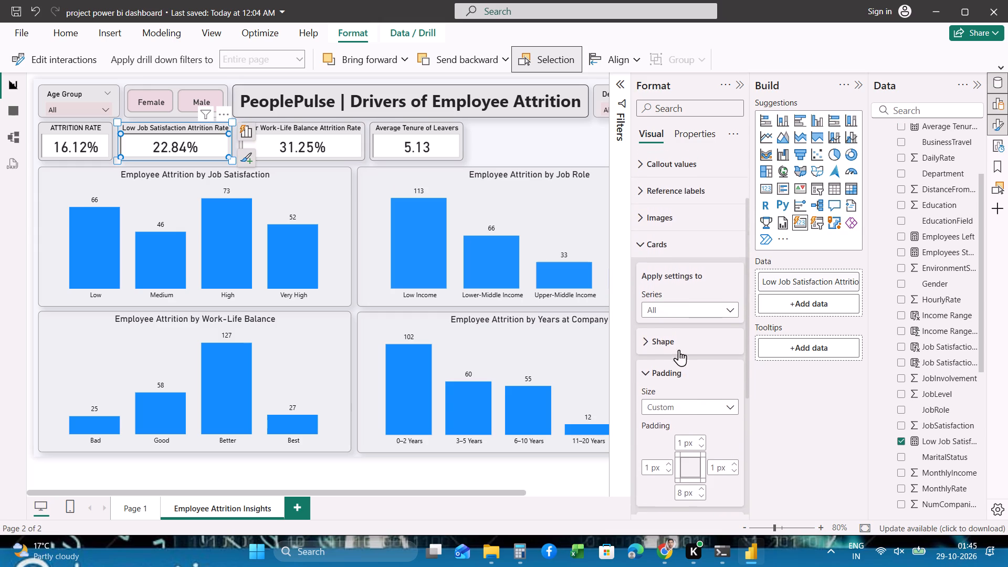
scroll(679, 350, "up", 1)
left_click(686, 255)
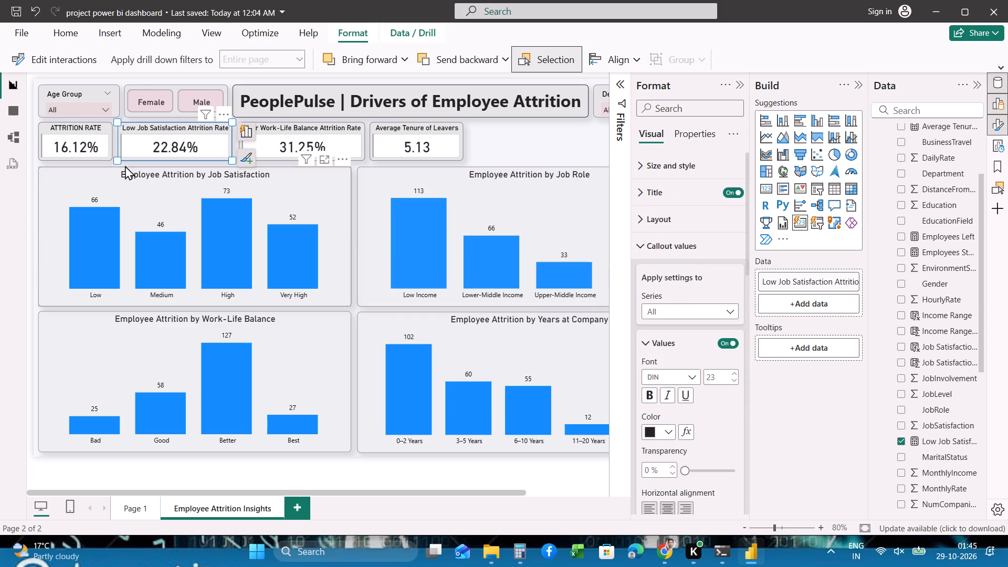
left_click(90, 150)
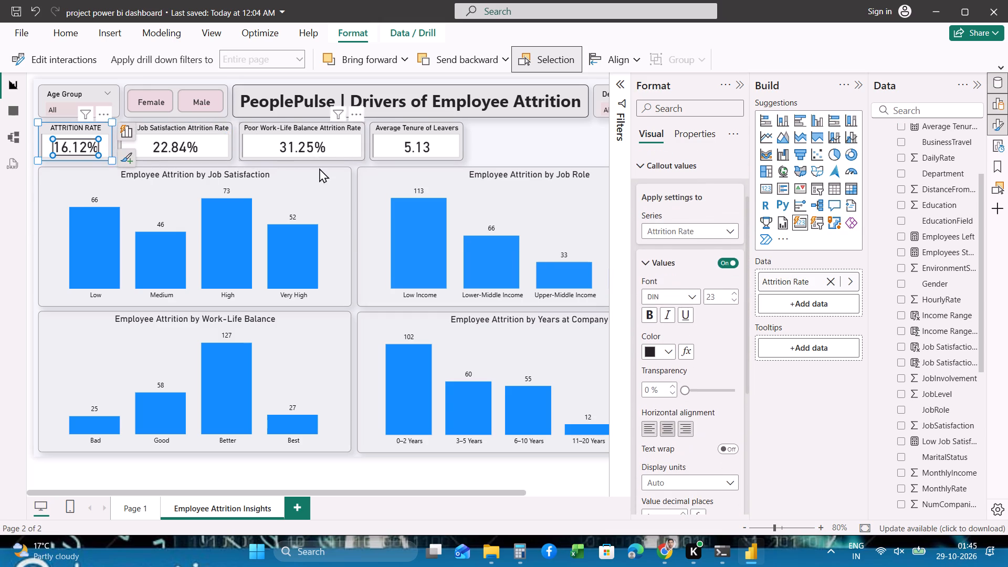
left_click(496, 142)
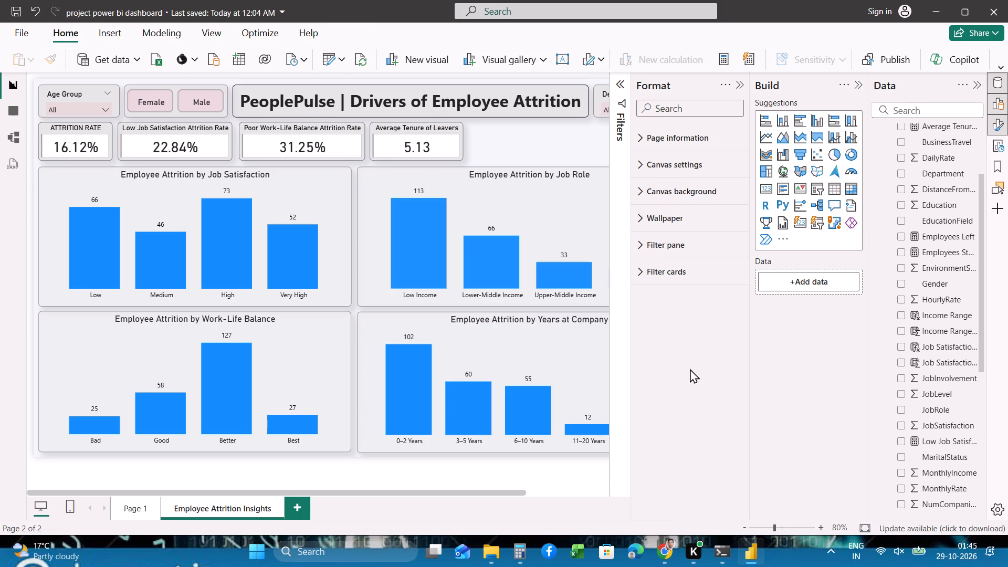
left_click(739, 85)
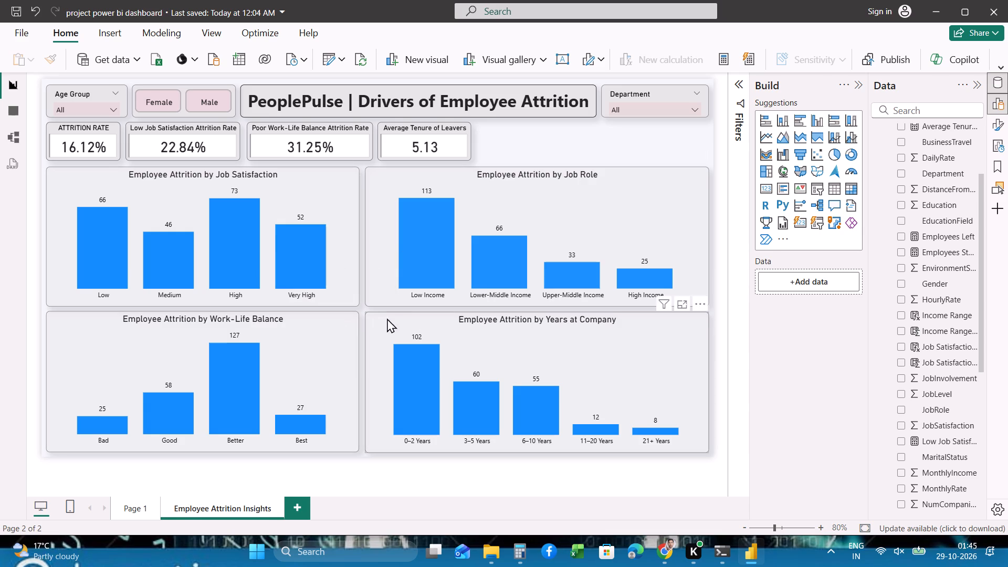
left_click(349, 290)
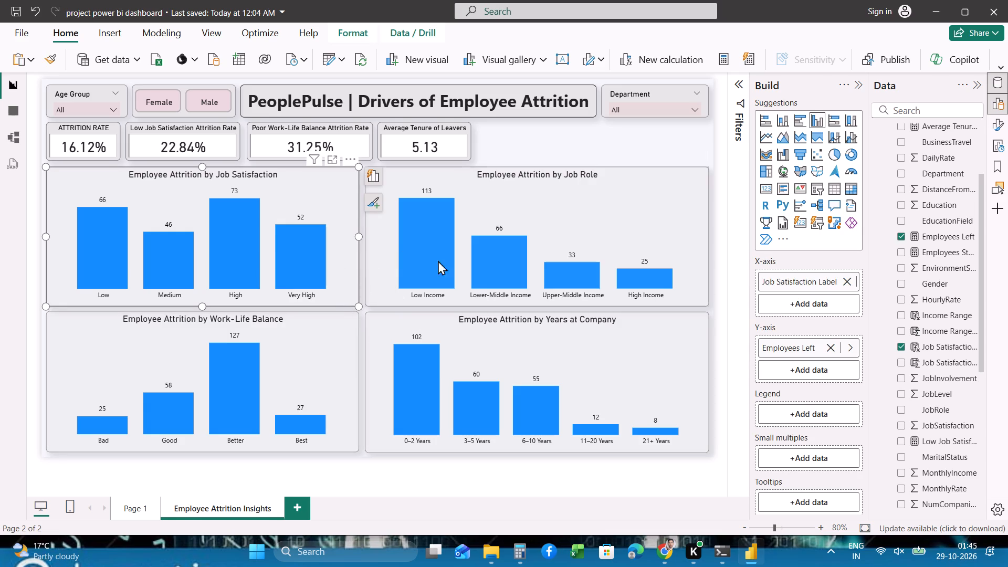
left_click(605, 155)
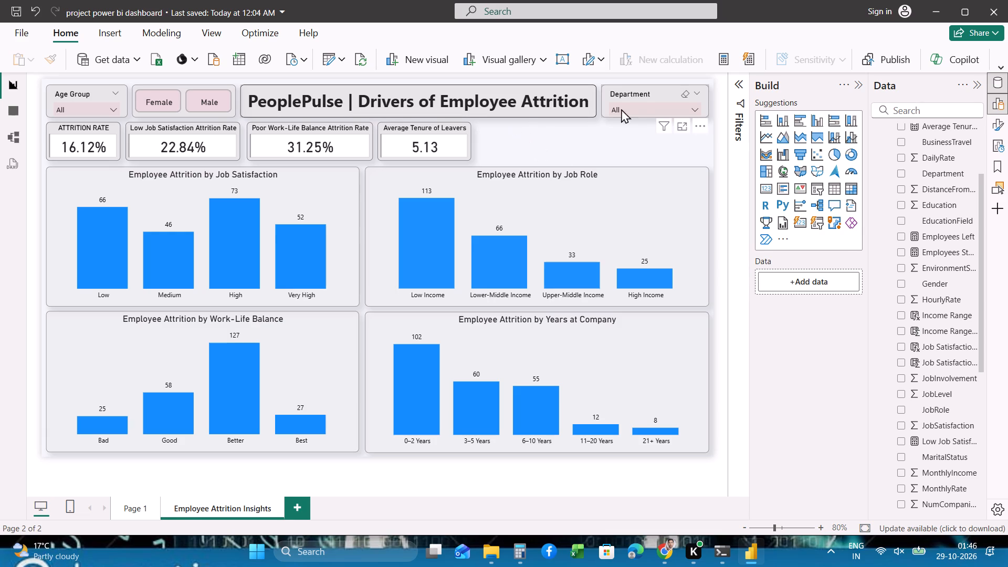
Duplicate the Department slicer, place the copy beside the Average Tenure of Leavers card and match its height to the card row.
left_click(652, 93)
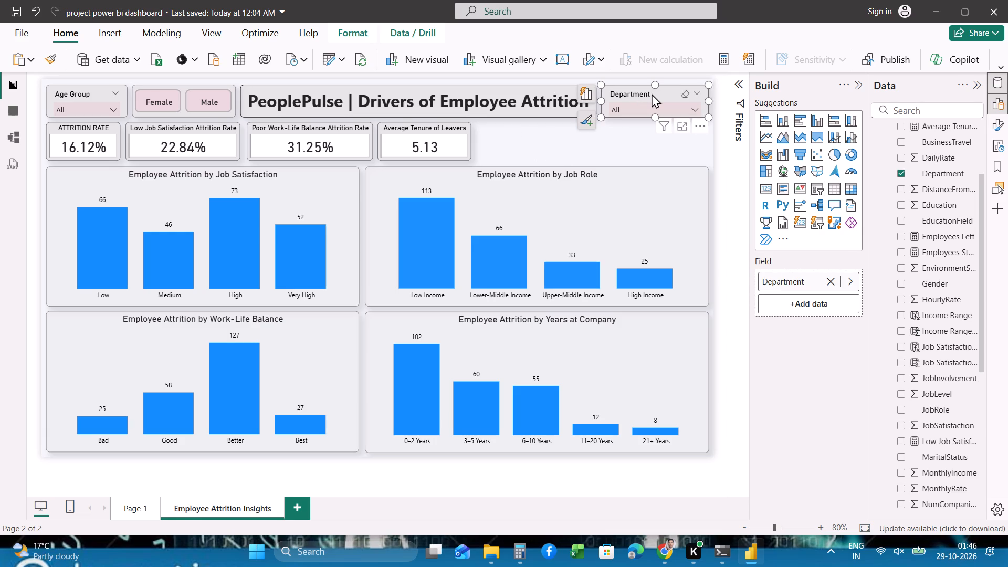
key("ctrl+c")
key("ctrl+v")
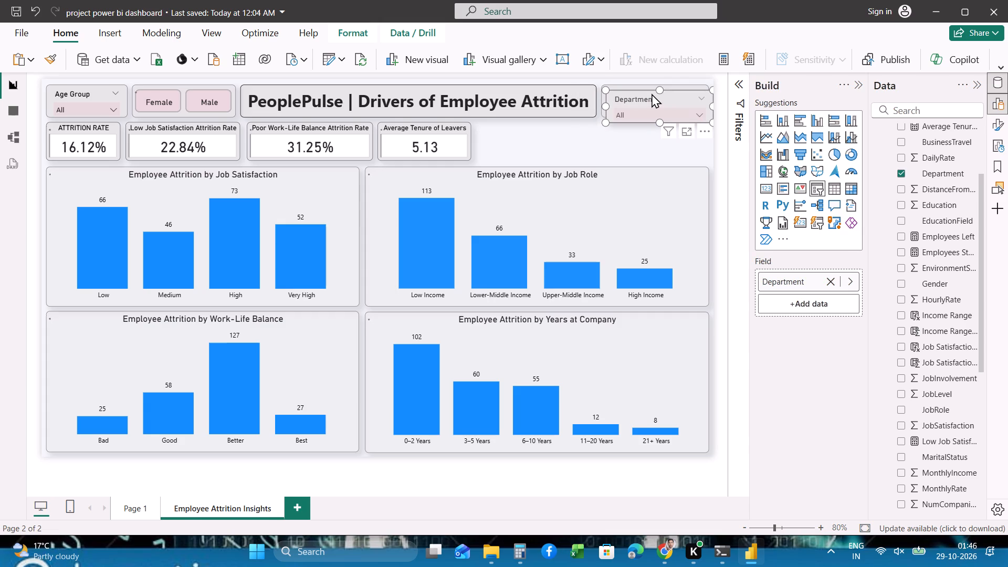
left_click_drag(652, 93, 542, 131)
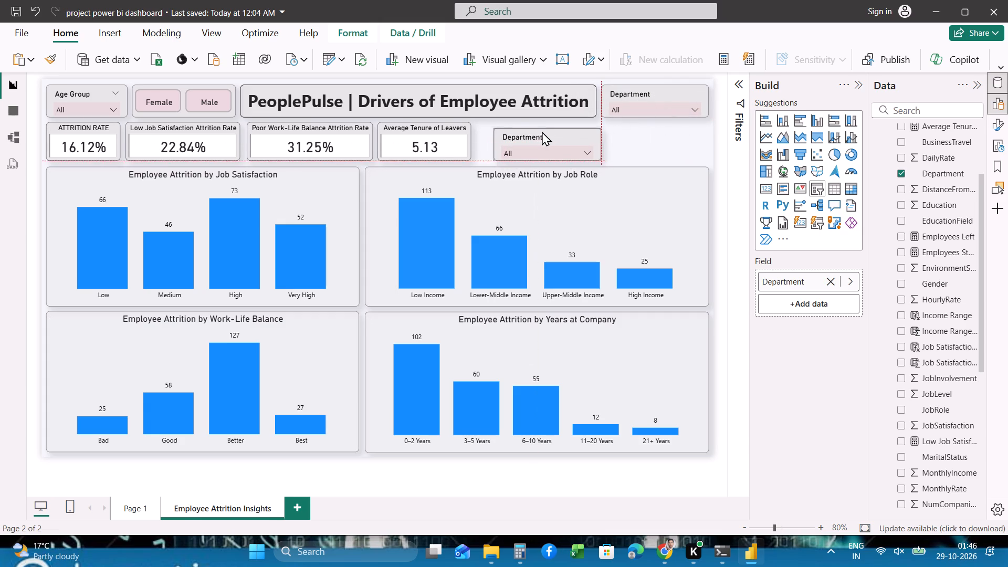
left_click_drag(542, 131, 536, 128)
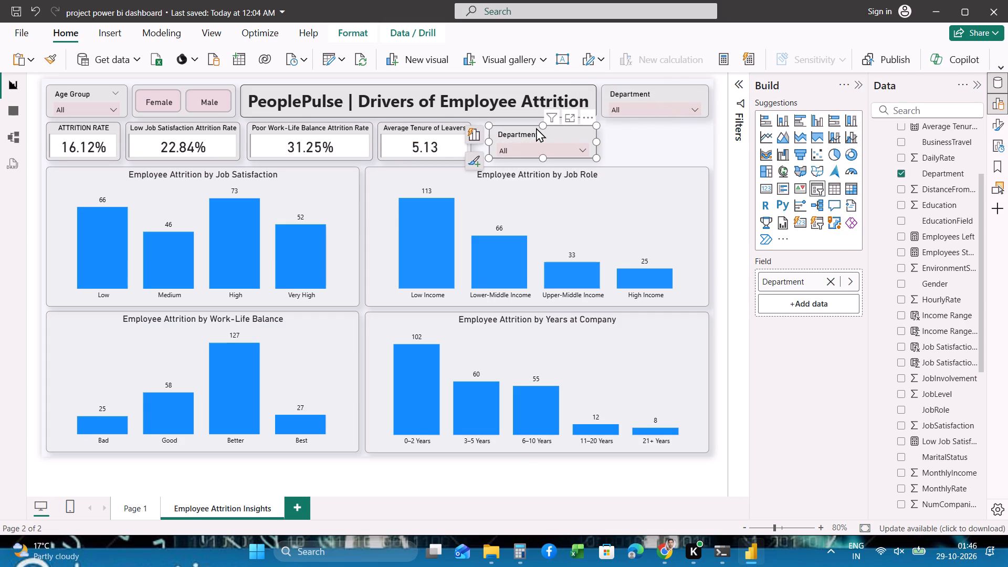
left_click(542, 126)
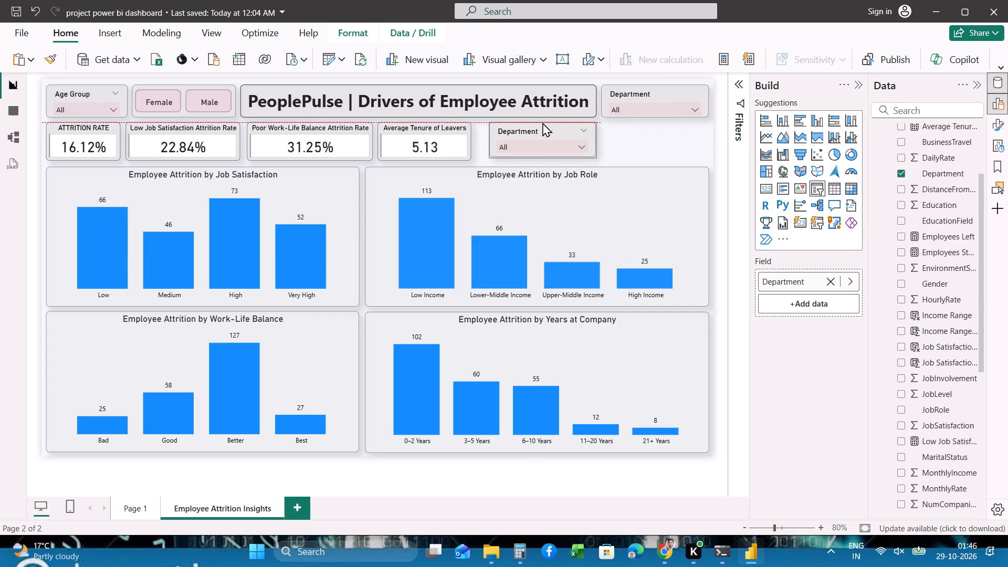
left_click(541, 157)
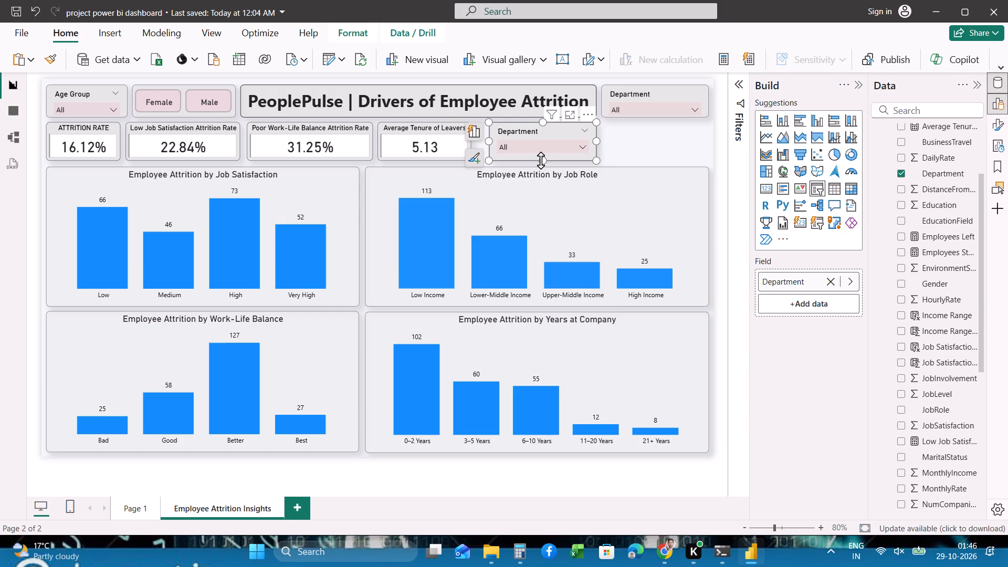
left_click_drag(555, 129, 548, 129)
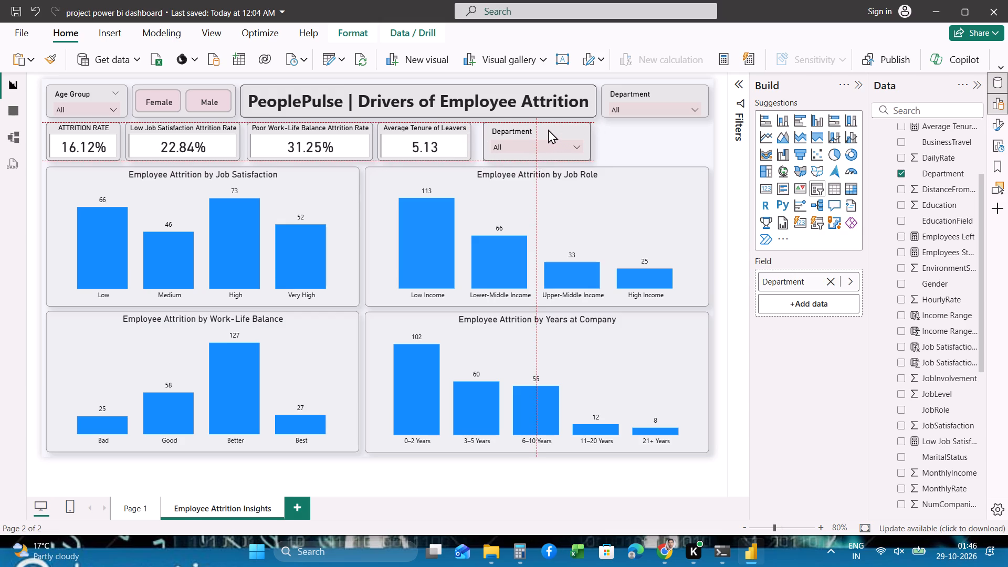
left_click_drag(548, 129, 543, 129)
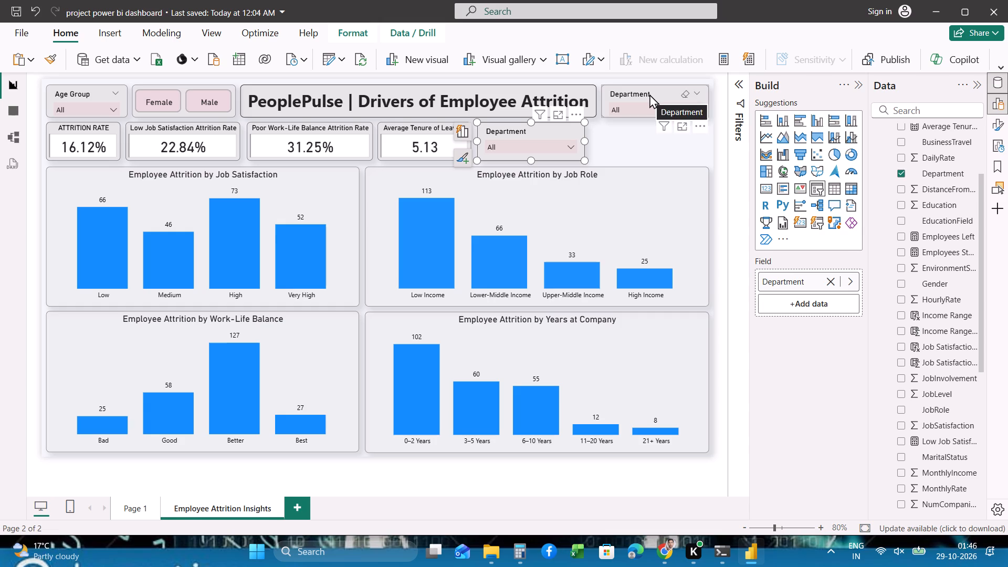
Duplicate the Department slicer in the card row and align the new copy directly beneath the original Department slicer.
key("ctrl+c")
key("ctrl+v")
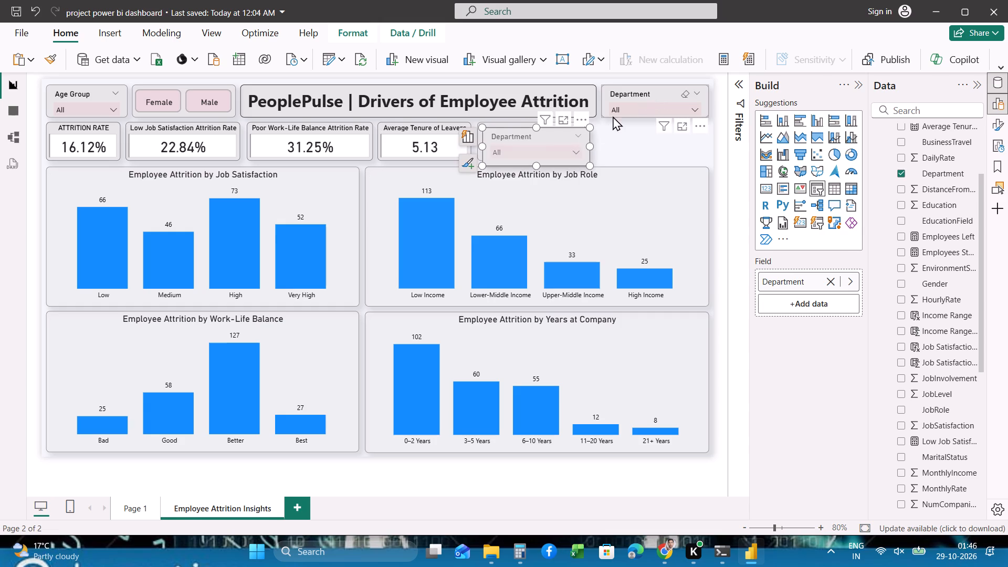
left_click_drag(551, 135, 621, 130)
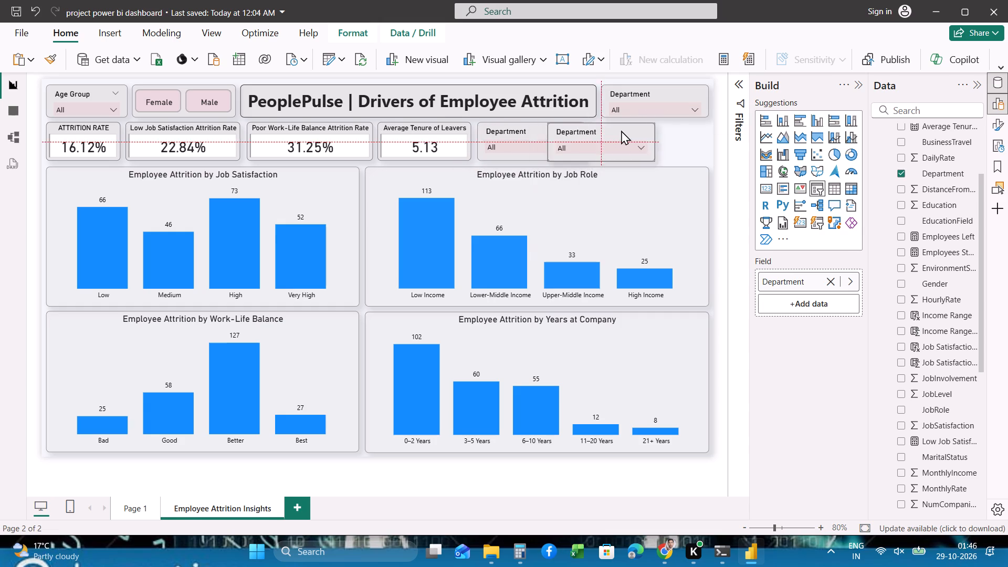
left_click_drag(621, 130, 662, 128)
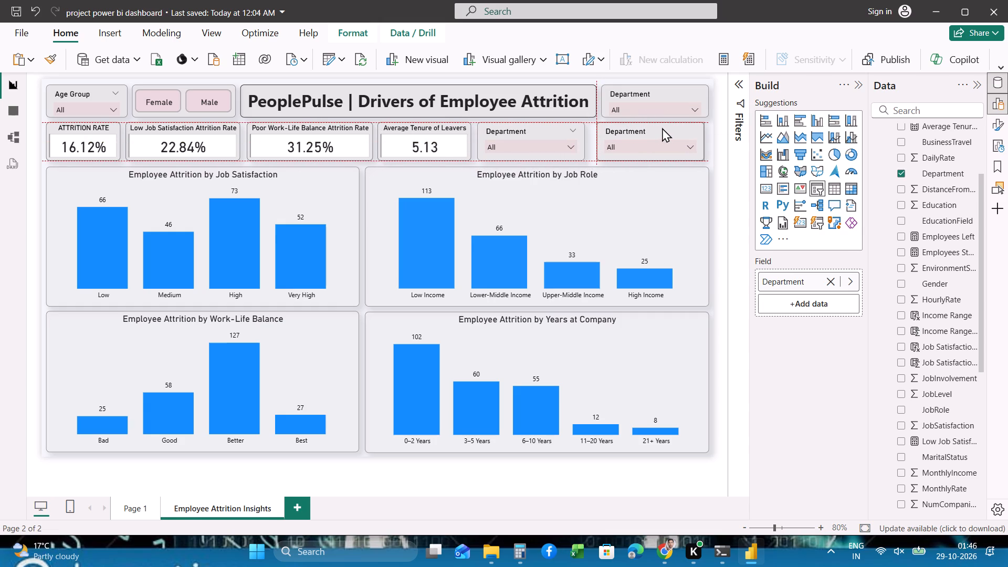
left_click_drag(662, 128, 668, 128)
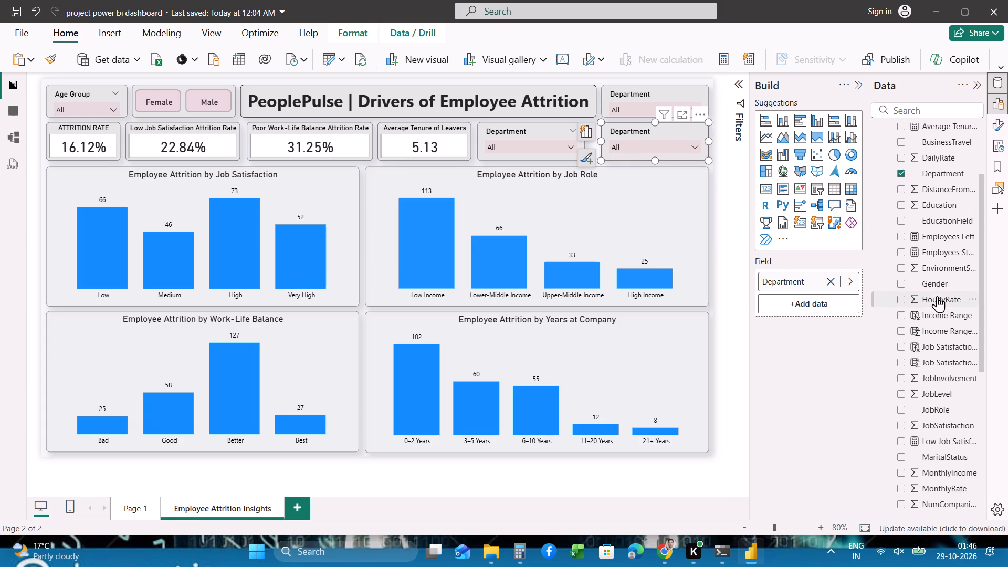
Replace the Department field with JobRole in the slicer copy beneath the original Department slicer.
scroll(942, 261, "up", 3)
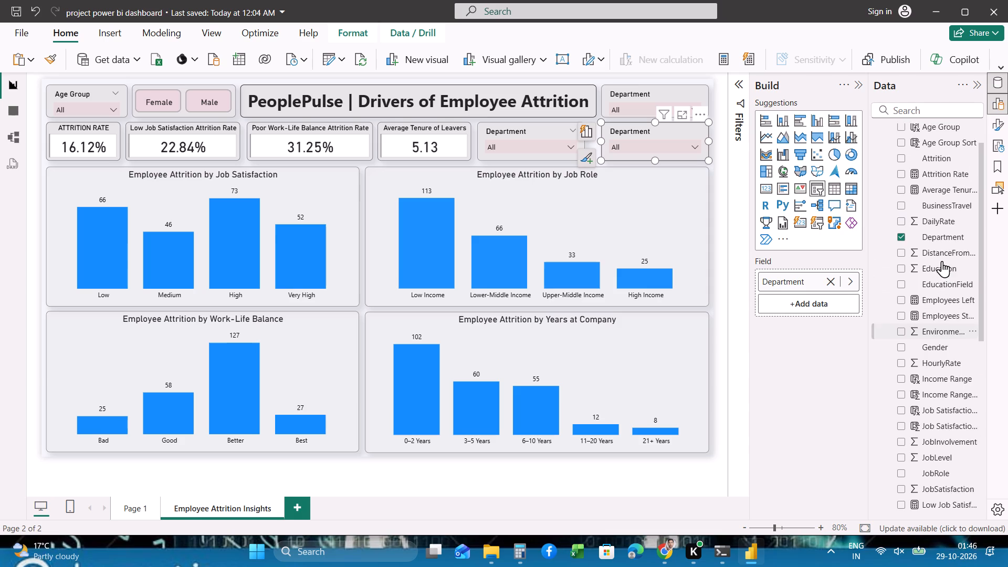
scroll(942, 261, "up", 1)
scroll(942, 261, "down", 1)
left_click(832, 280)
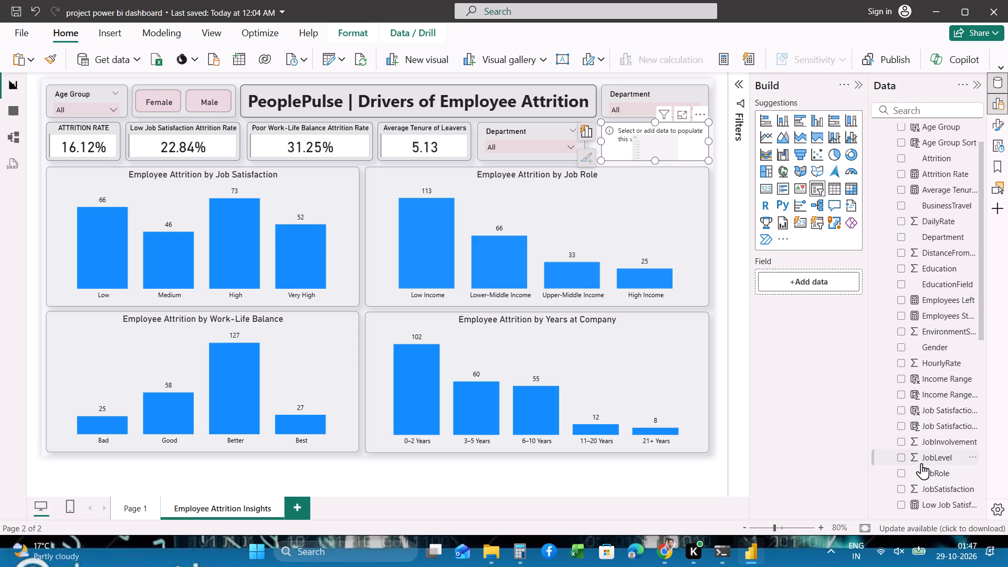
left_click_drag(921, 474, 803, 283)
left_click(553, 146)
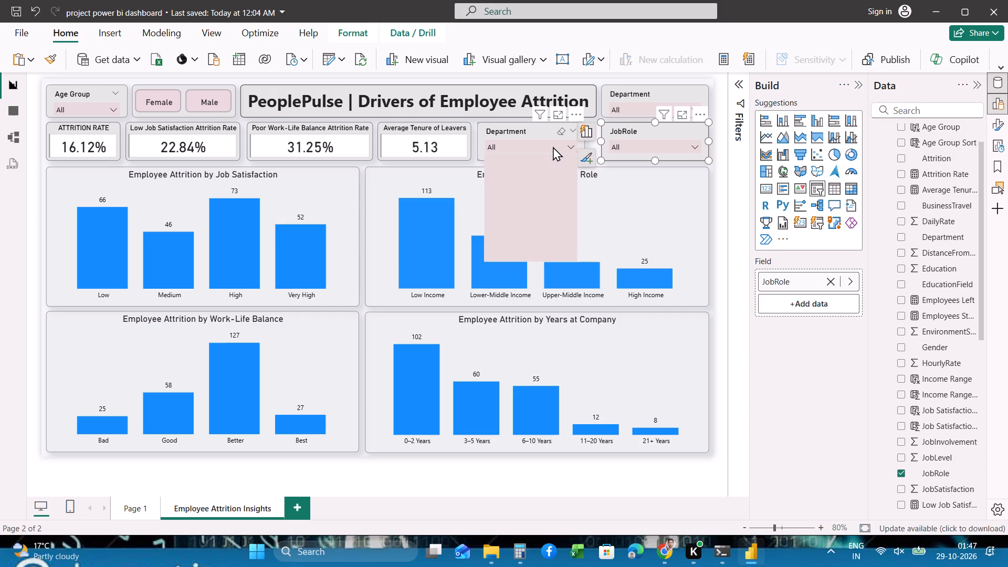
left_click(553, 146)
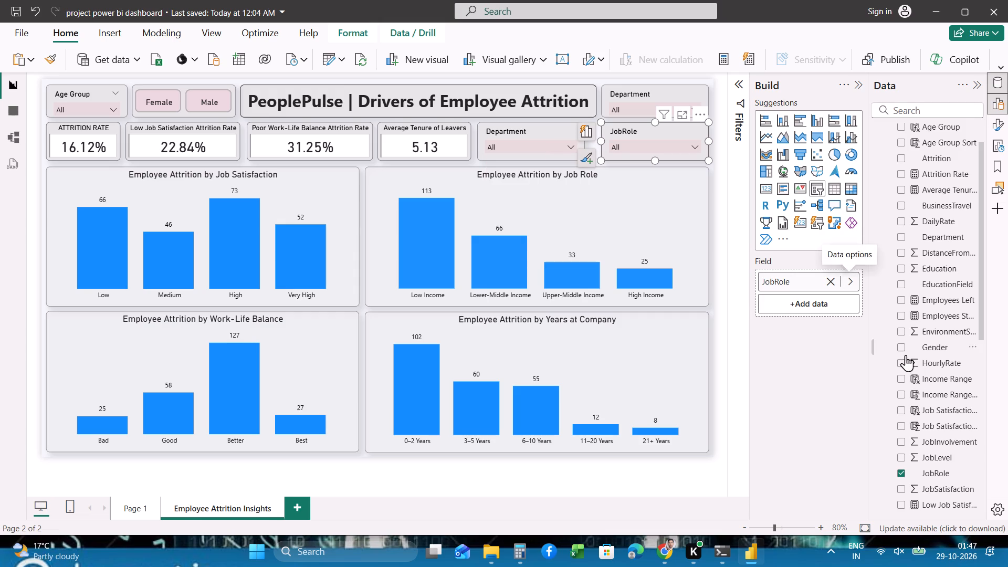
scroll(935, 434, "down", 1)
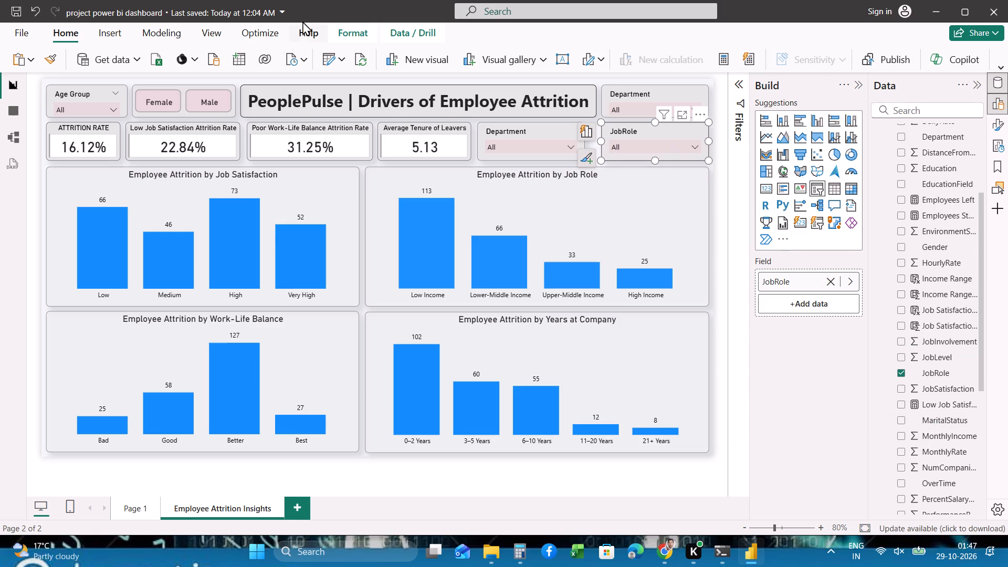
Duplicate the Female/Male gender button slicer and move the copy down into the KPI card row.
left_click(212, 86)
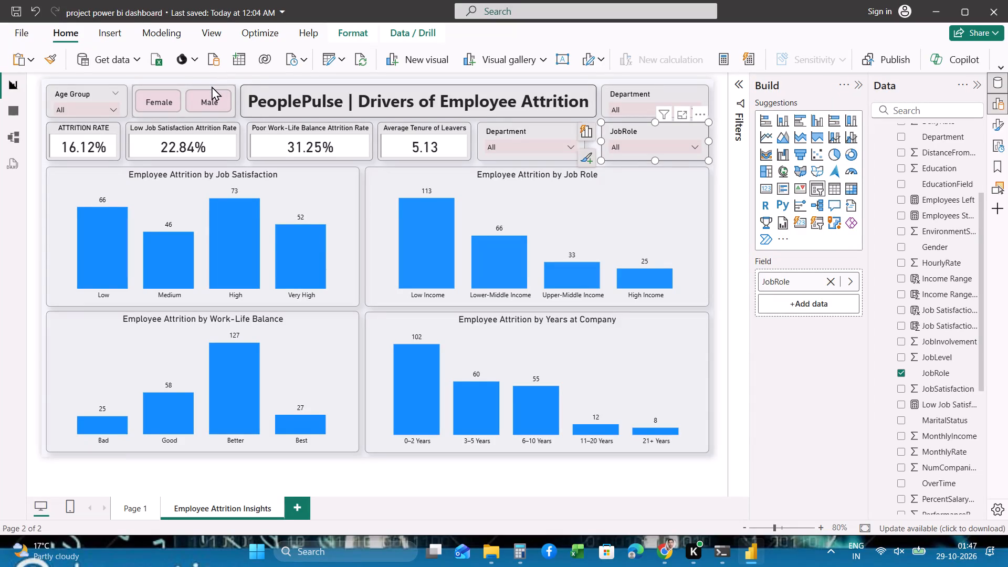
key("ctrl+c")
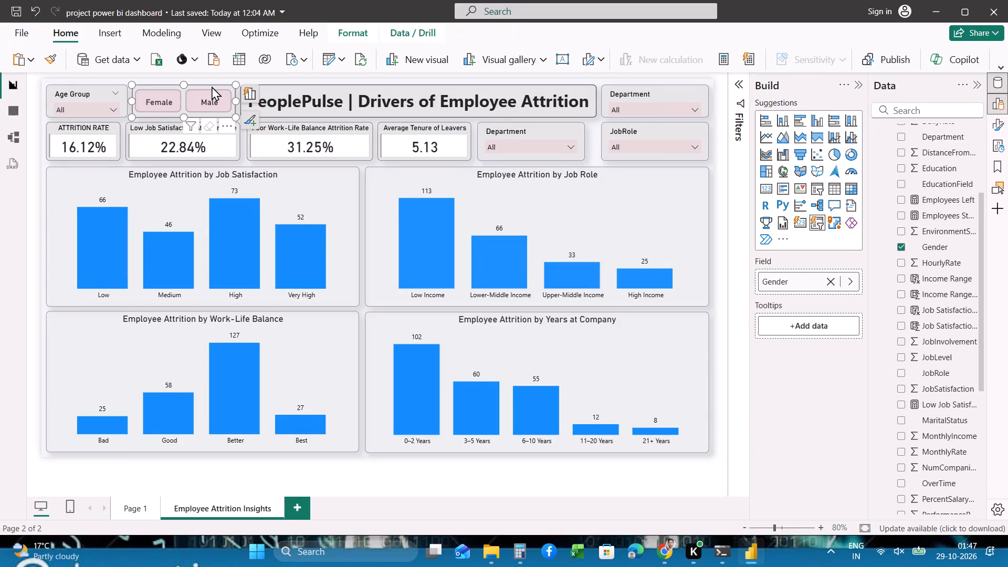
key("ctrl+v")
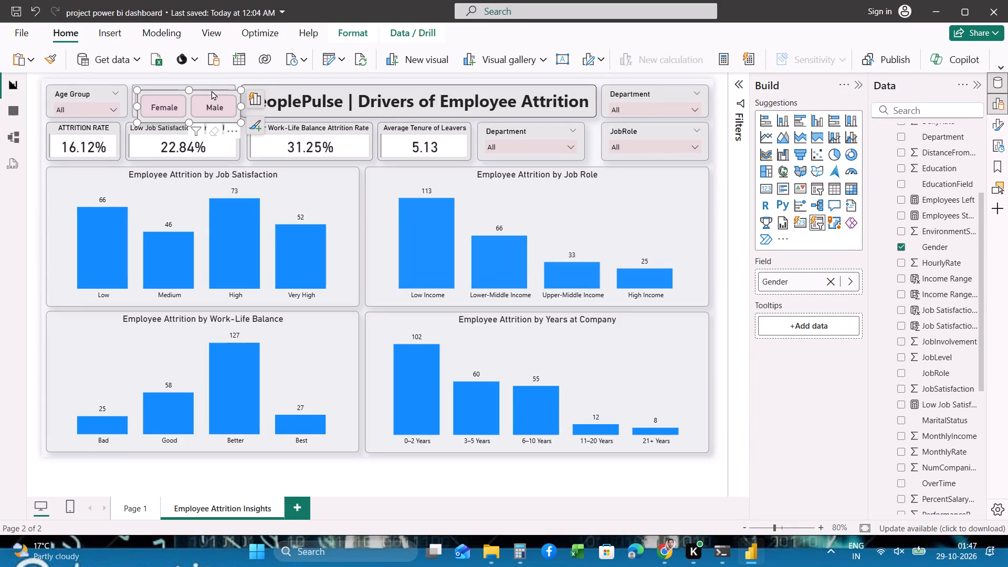
left_click_drag(212, 90, 411, 128)
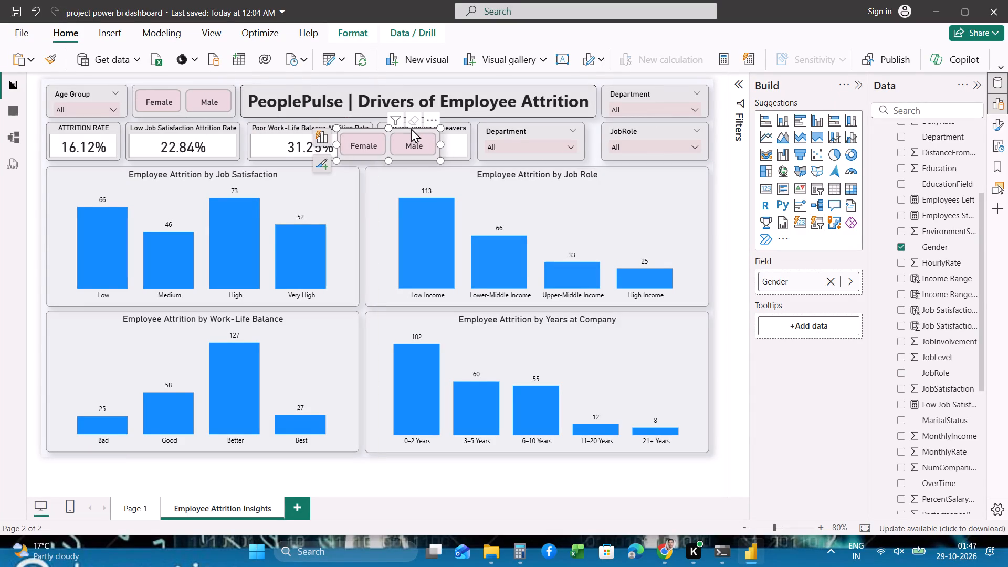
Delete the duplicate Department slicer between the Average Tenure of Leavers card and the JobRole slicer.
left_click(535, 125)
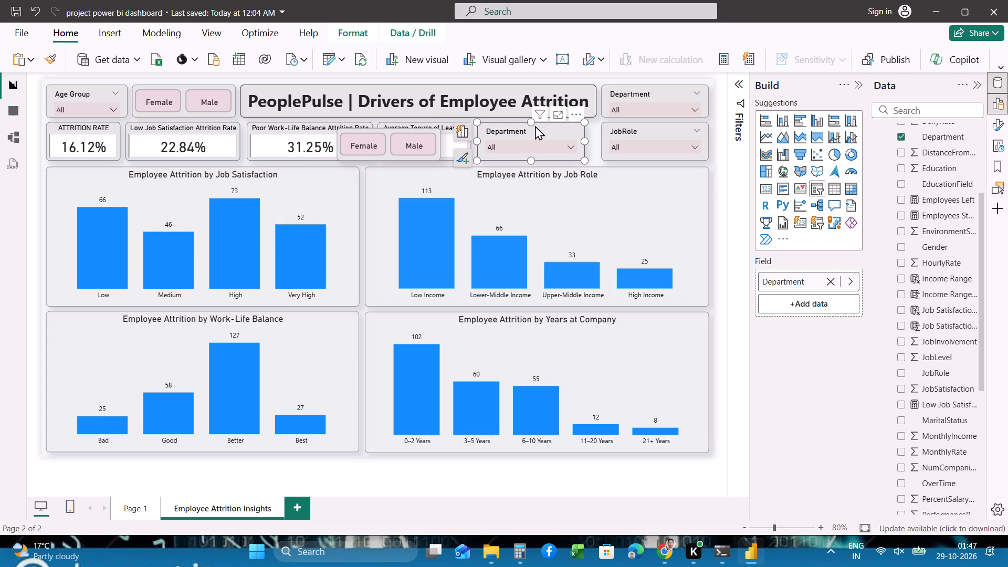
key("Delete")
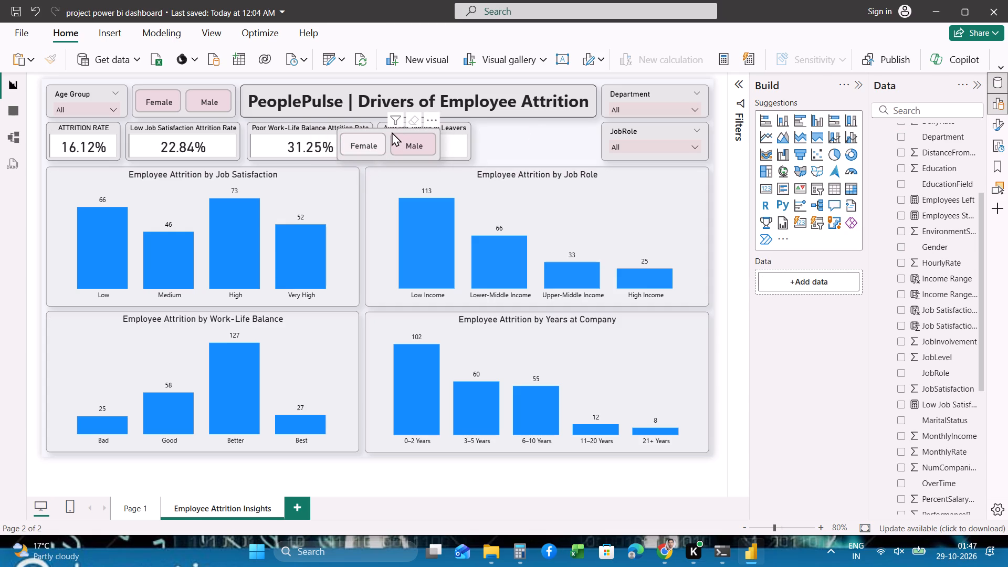
Place the gender slicer copy between the Average Tenure card and the JobRole slicer, match its height to the row and widen it slightly.
left_click_drag(391, 132, 540, 131)
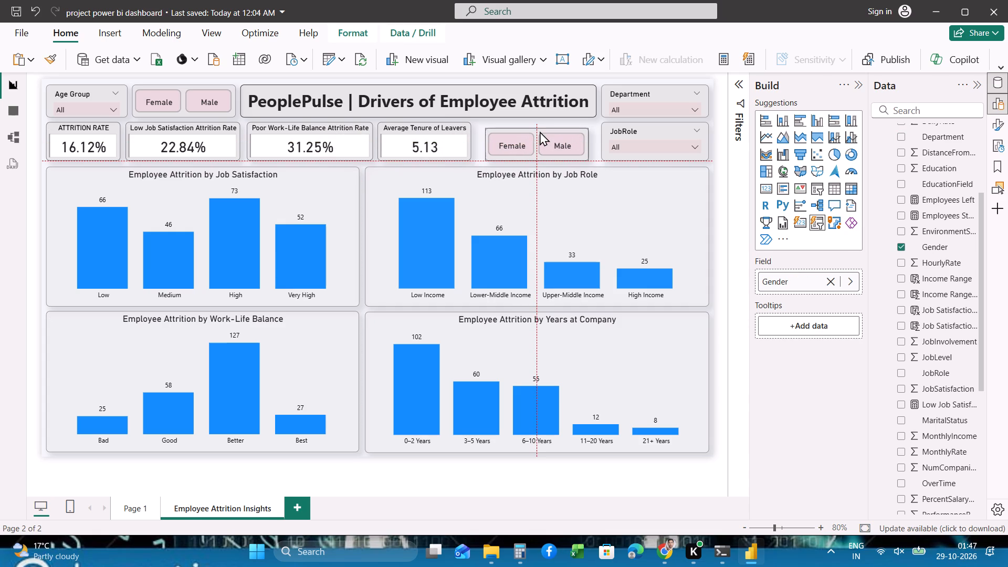
left_click_drag(540, 131, 540, 129)
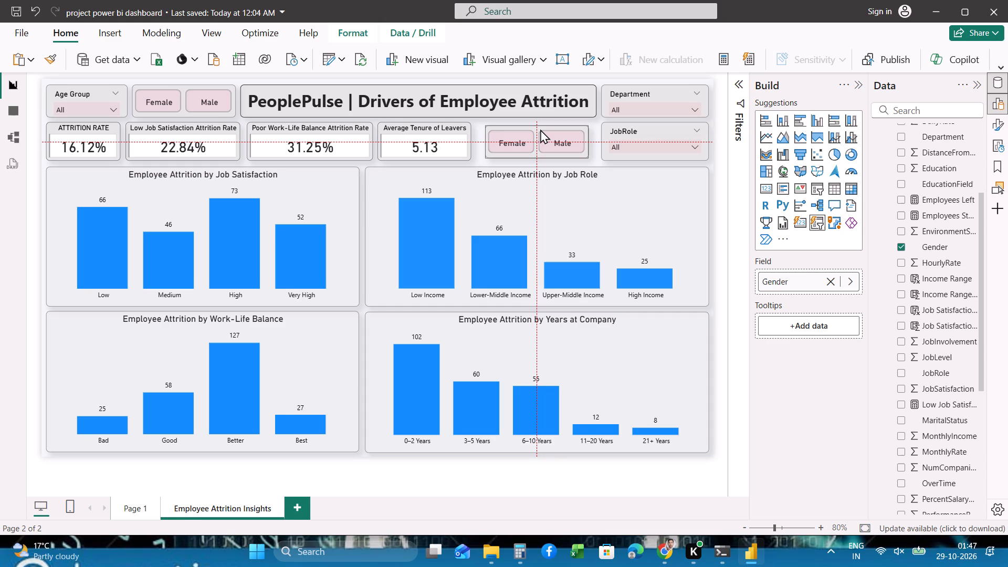
left_click_drag(540, 129, 540, 130)
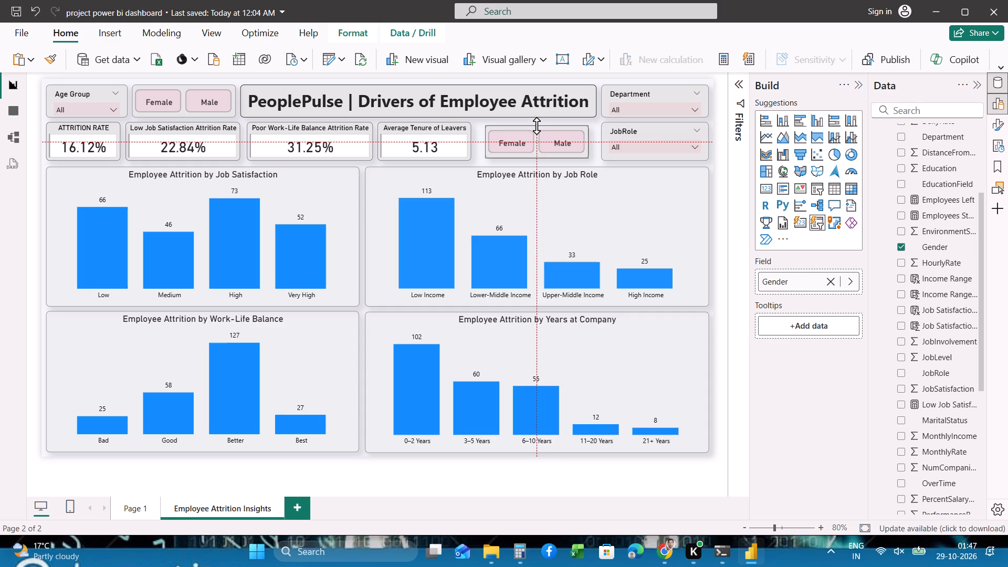
left_click(537, 124)
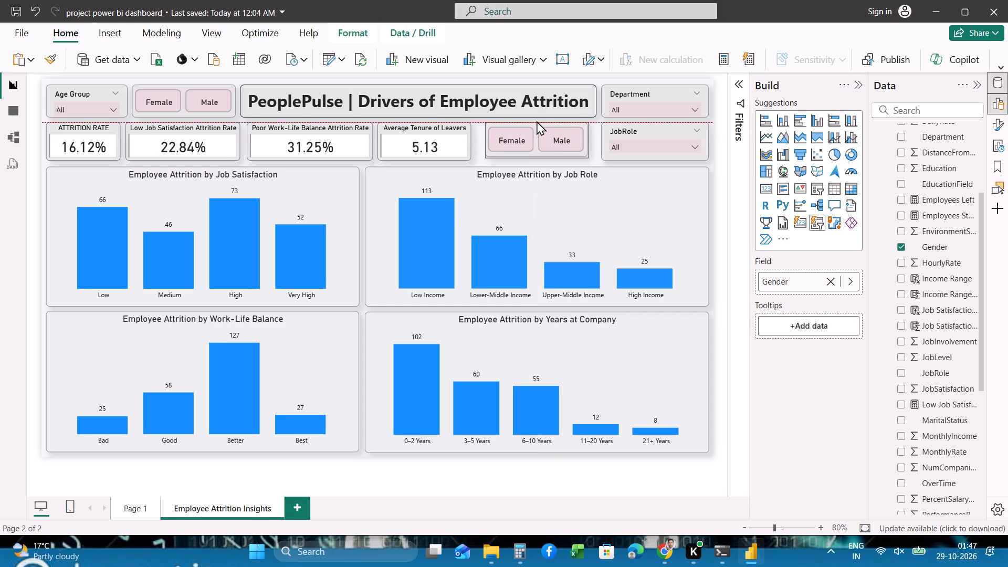
left_click(537, 157)
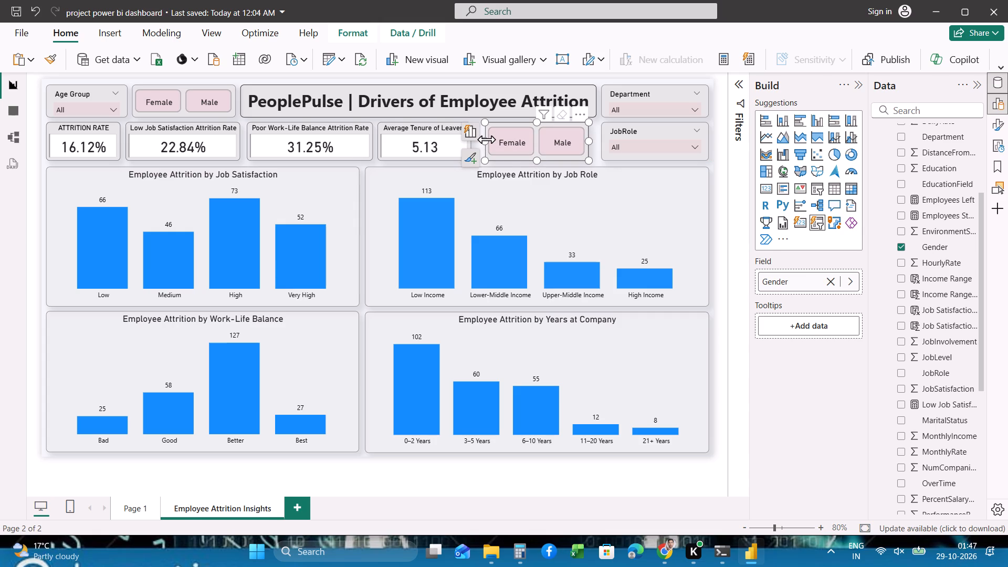
left_click_drag(486, 139, 481, 139)
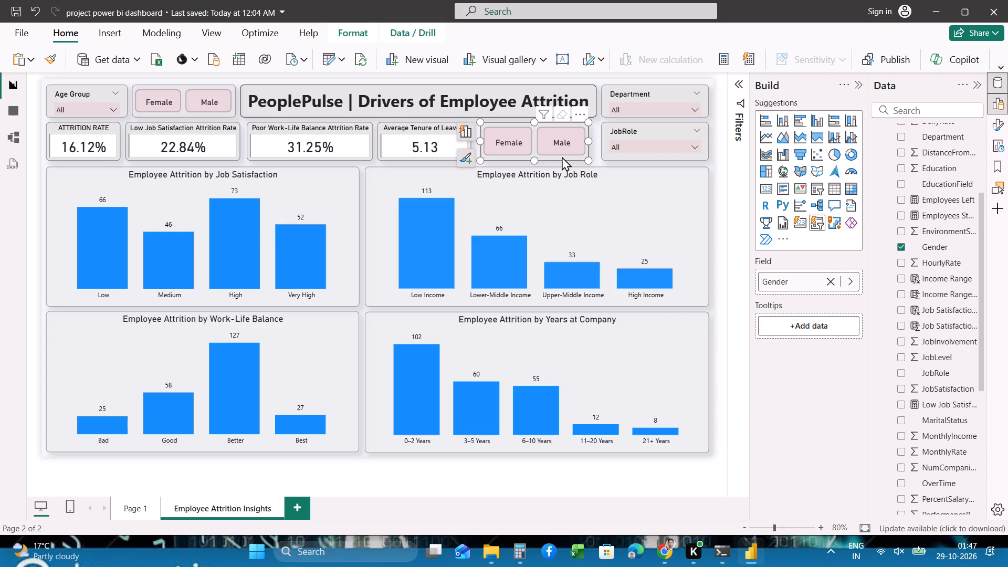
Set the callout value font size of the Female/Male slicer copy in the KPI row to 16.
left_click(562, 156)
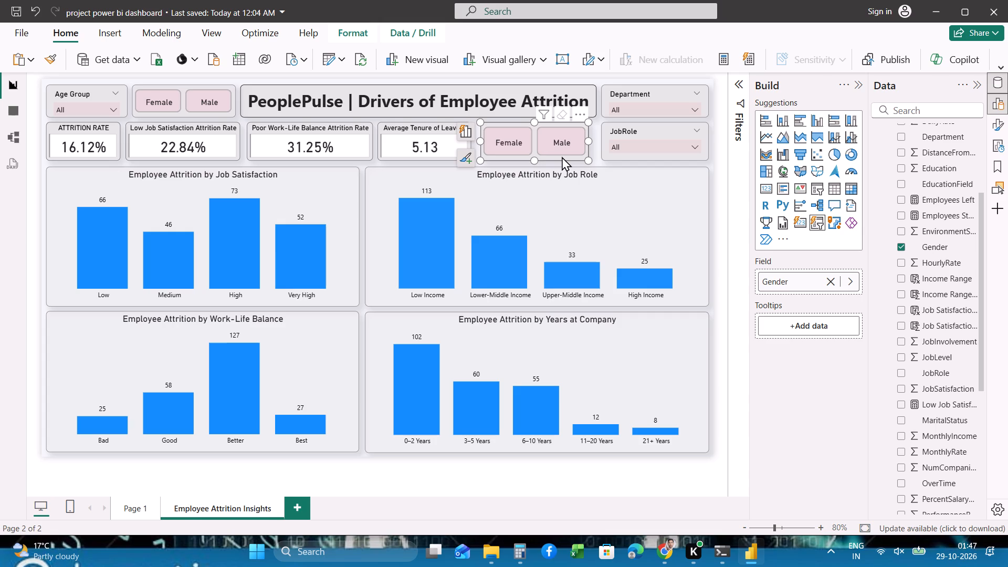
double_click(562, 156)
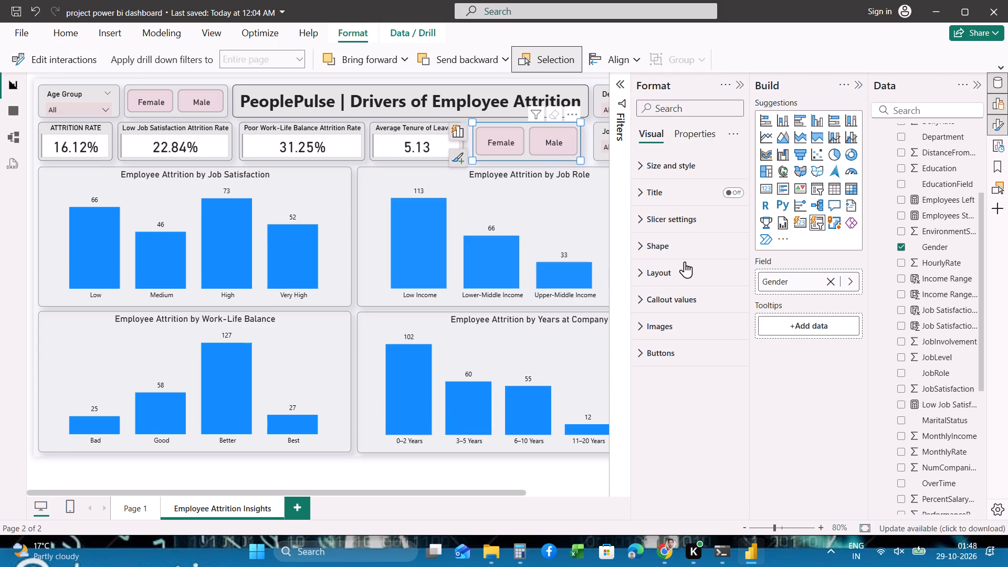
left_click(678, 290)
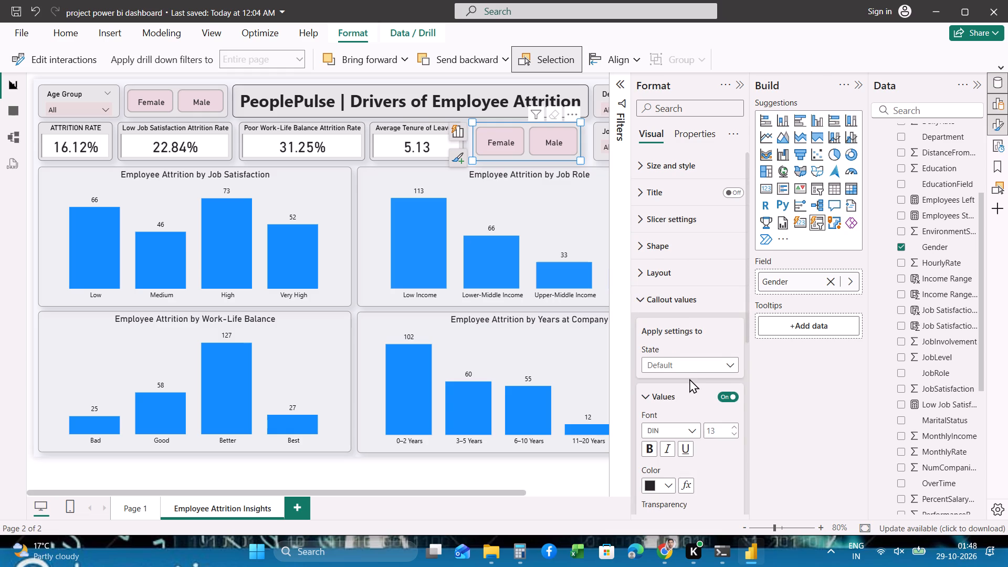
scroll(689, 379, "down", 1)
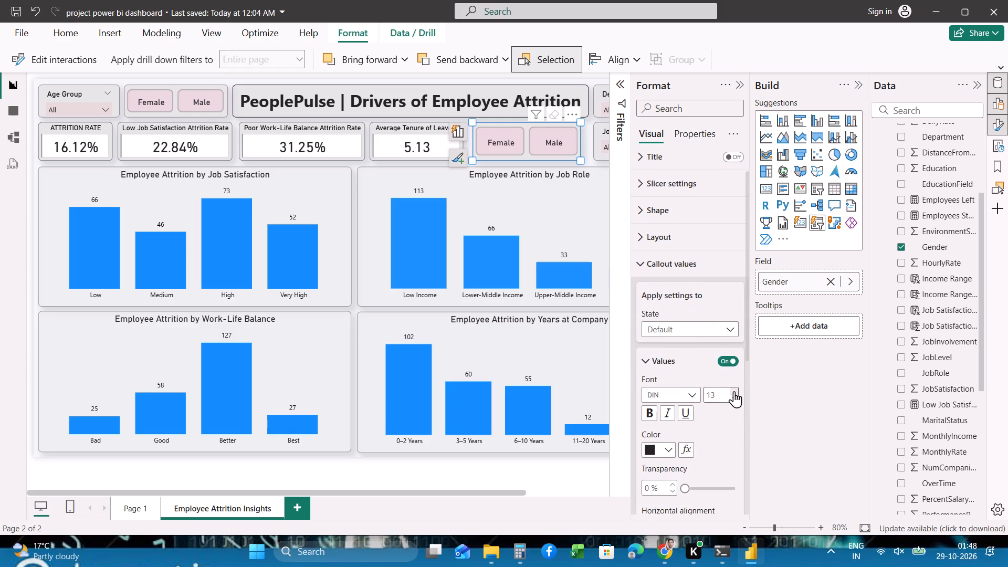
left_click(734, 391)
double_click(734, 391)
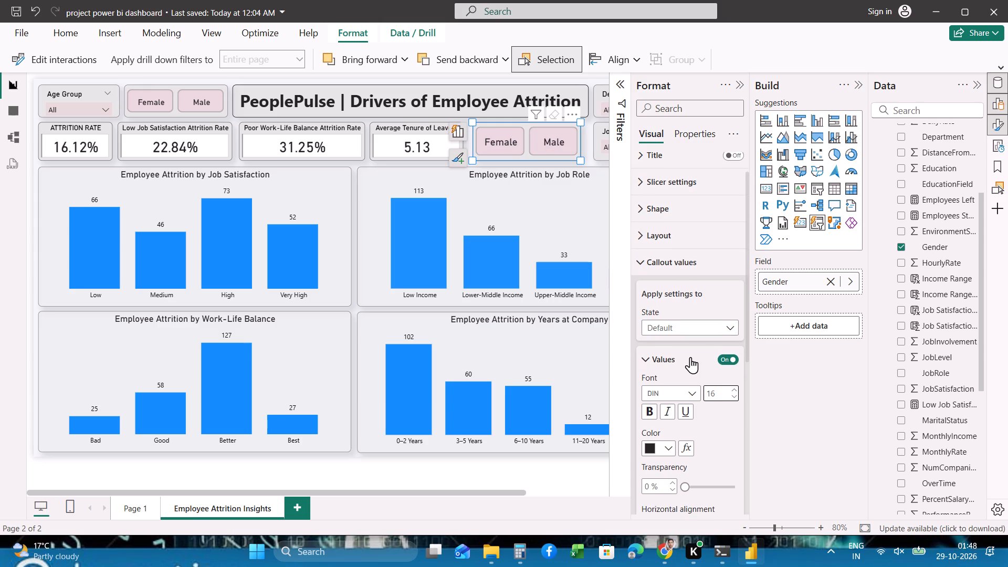
Turn on the title of the gender slicer copy, change its text to "Overtime" and centre it.
left_click(732, 177)
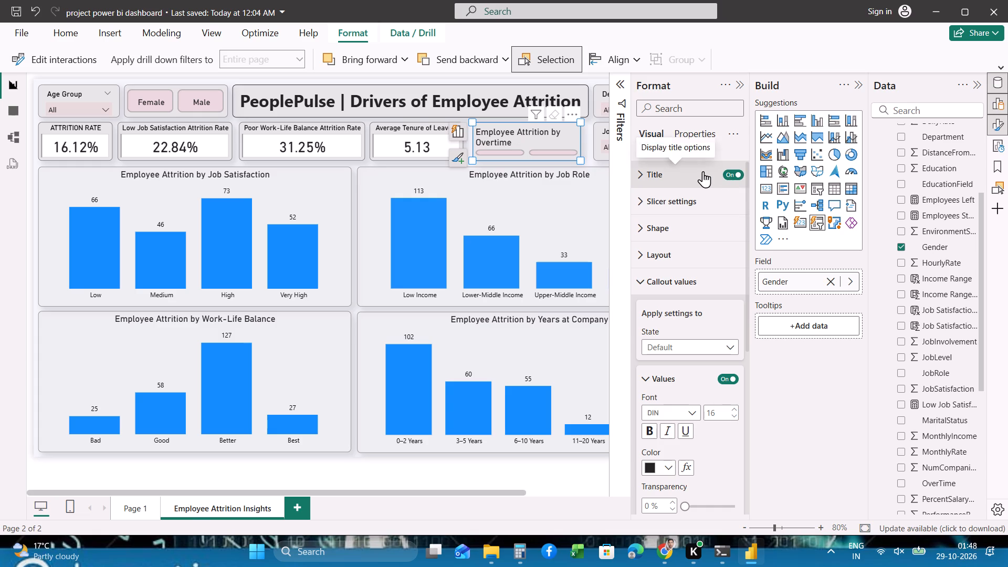
left_click(661, 175)
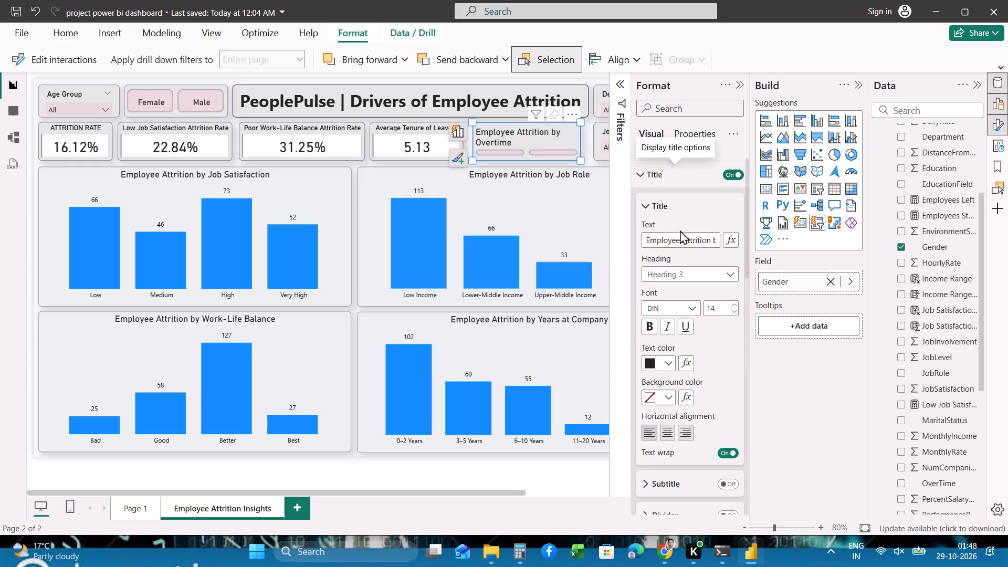
left_click(680, 240)
key("ctrl+a")
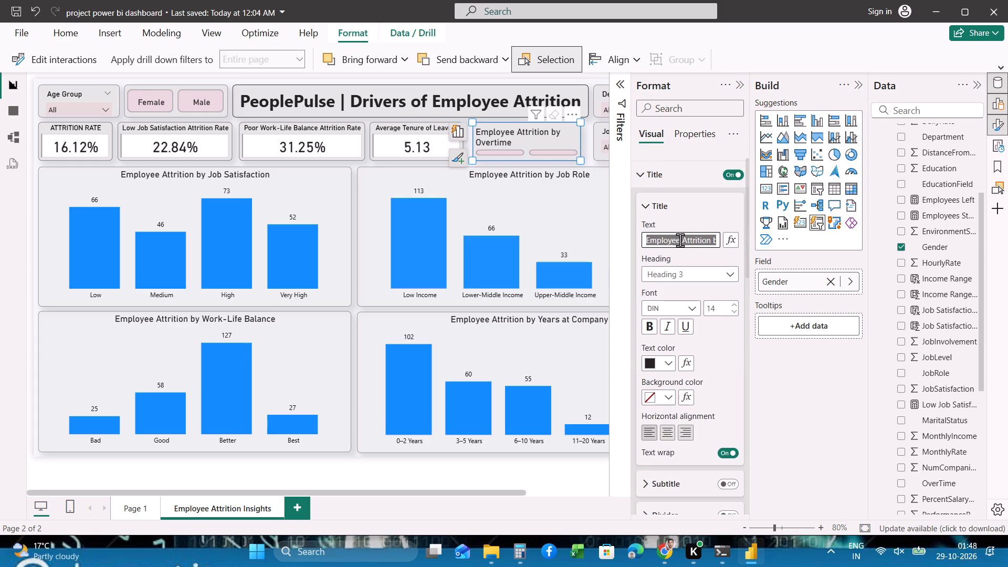
key("BackSpace")
key("shift+o")
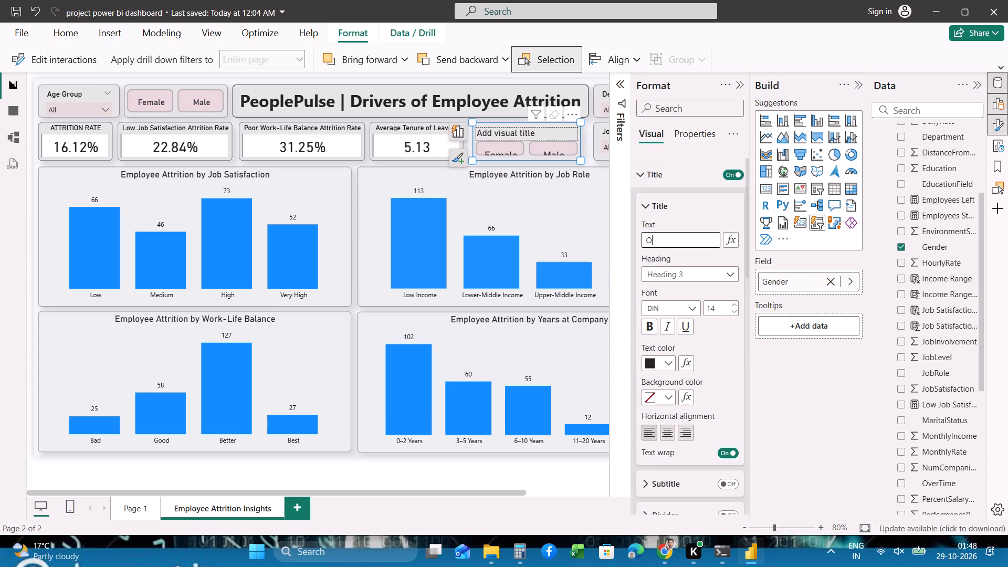
type("verti")
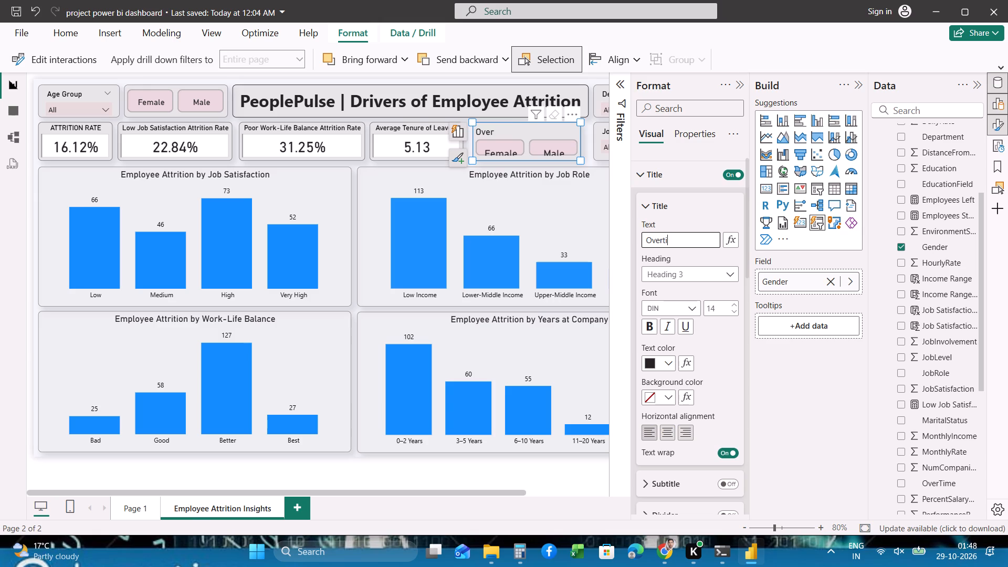
type("me")
left_click(667, 432)
left_click(801, 394)
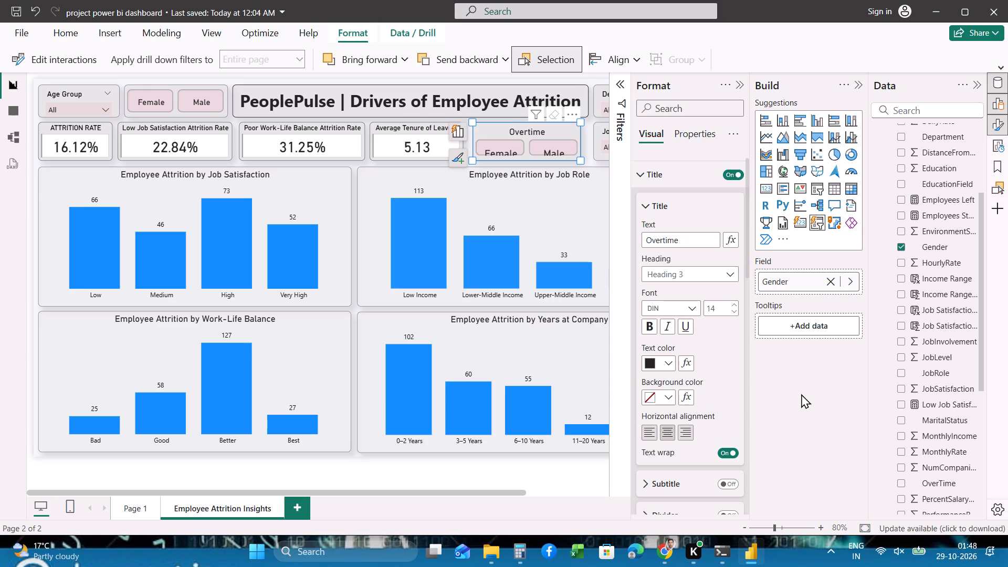
Set the slicer copy's callout values to font size 9 with centred horizontal alignment.
scroll(716, 432, "down", 2)
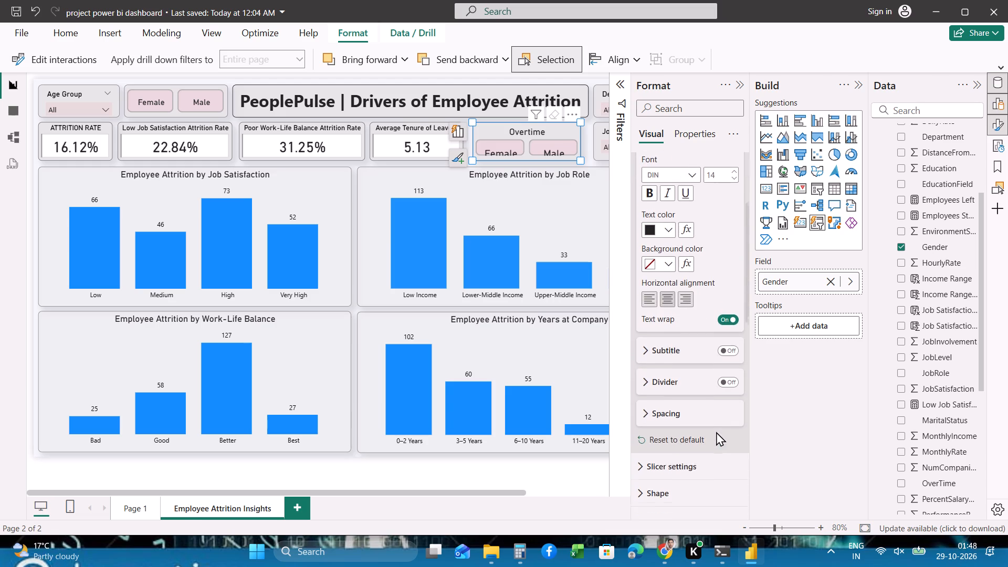
scroll(716, 432, "down", 2)
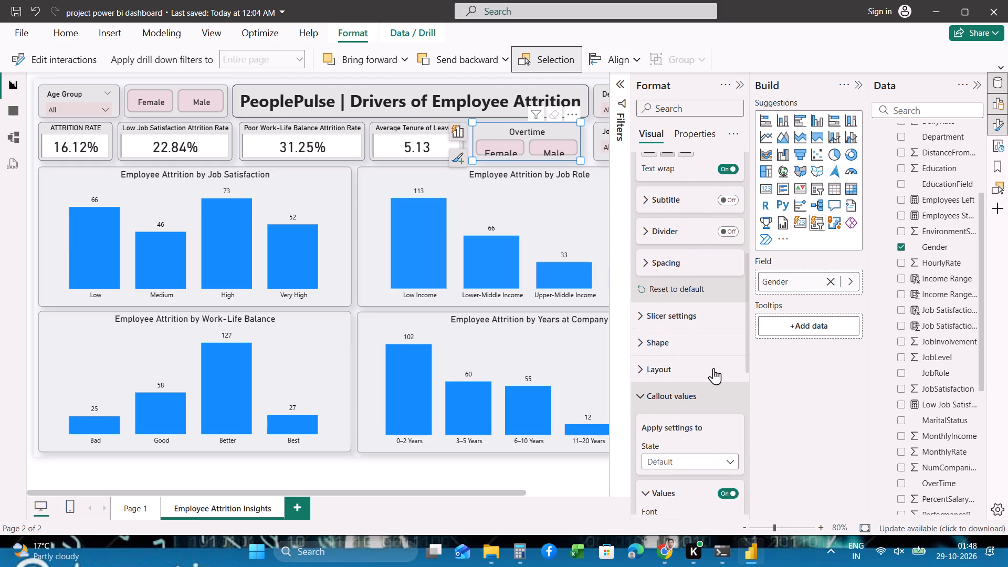
scroll(713, 368, "down", 1)
left_click(735, 427)
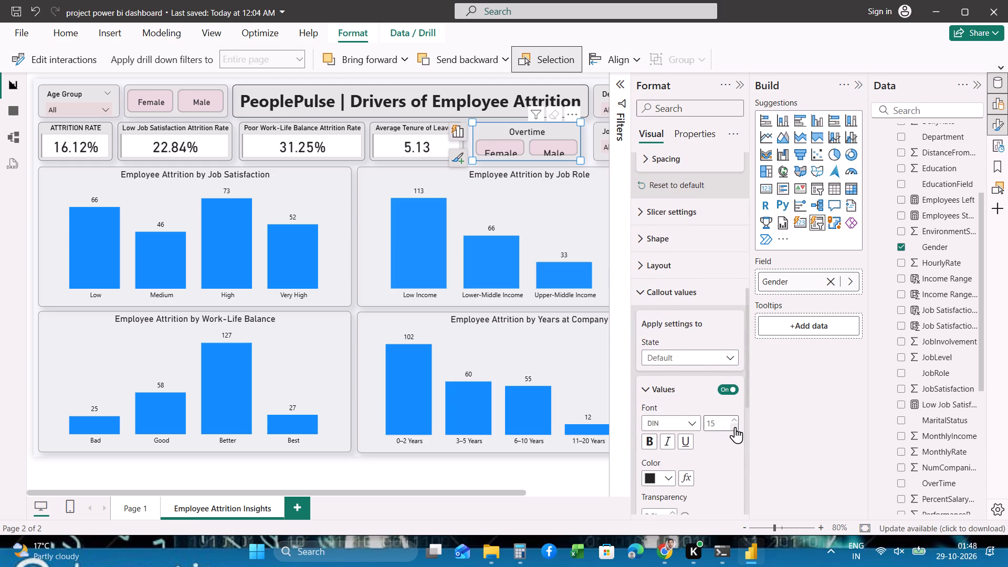
left_click(735, 427)
triple_click(735, 427)
triple_click(735, 427)
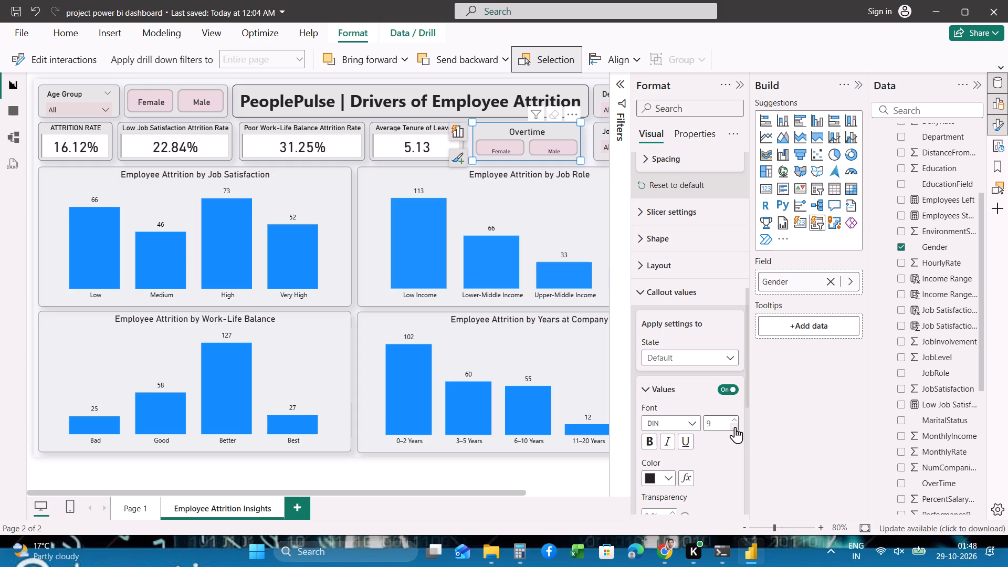
scroll(735, 427, "down", 1)
left_click(667, 476)
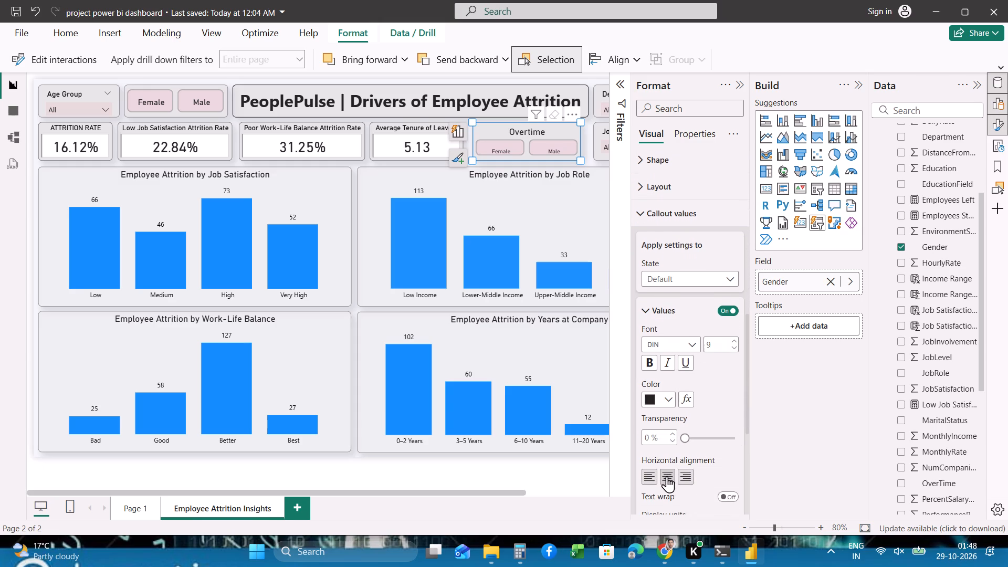
scroll(708, 397, "down", 1)
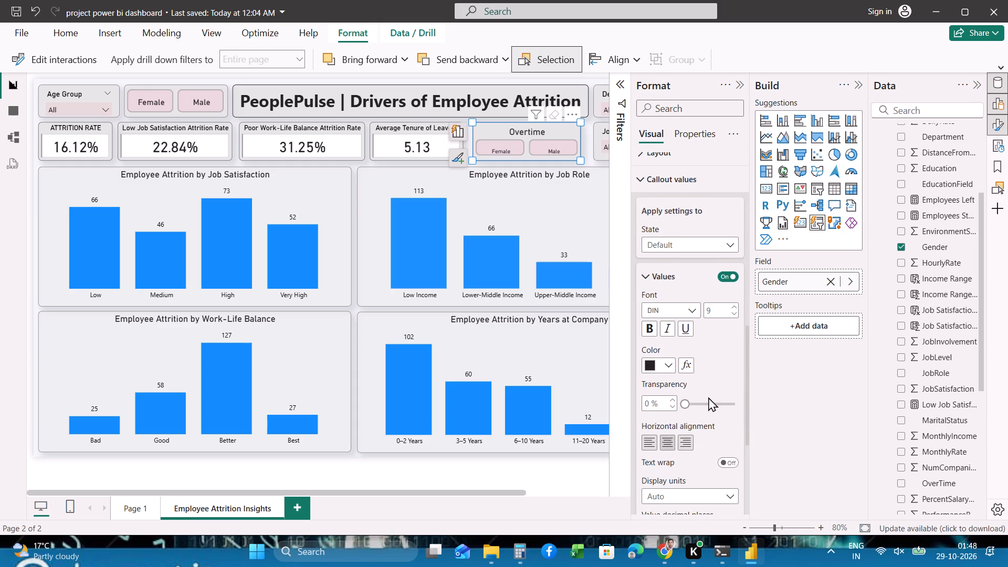
scroll(708, 397, "down", 2)
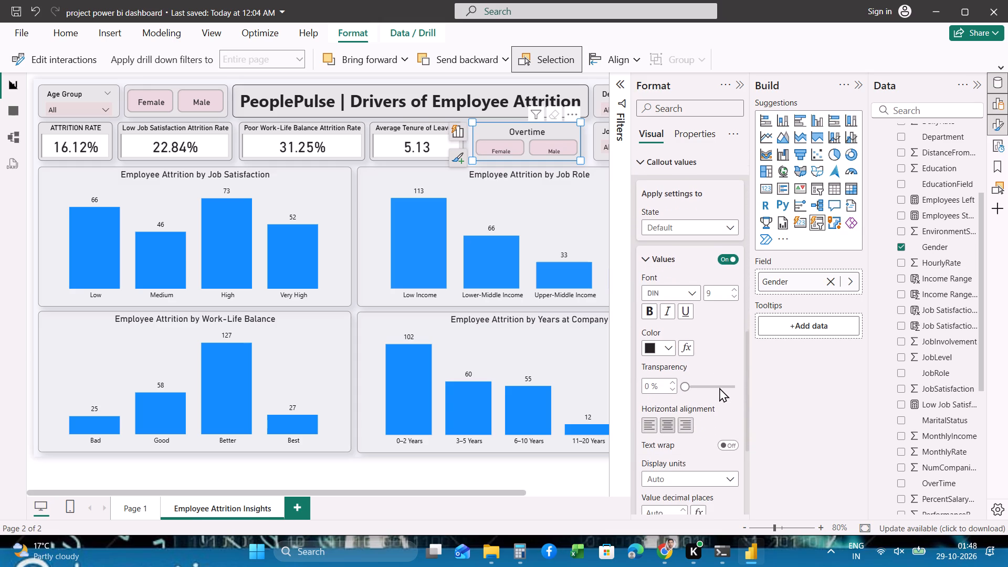
scroll(719, 387, "down", 1)
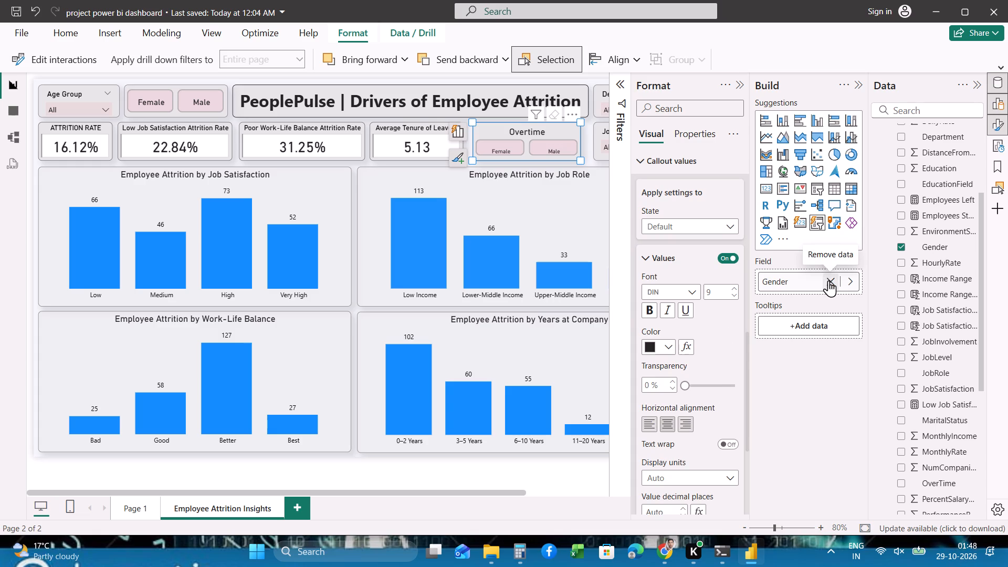
Replace the Gender field with OverTime in the slicer copy in the KPI row.
left_click(828, 280)
scroll(925, 349, "down", 1)
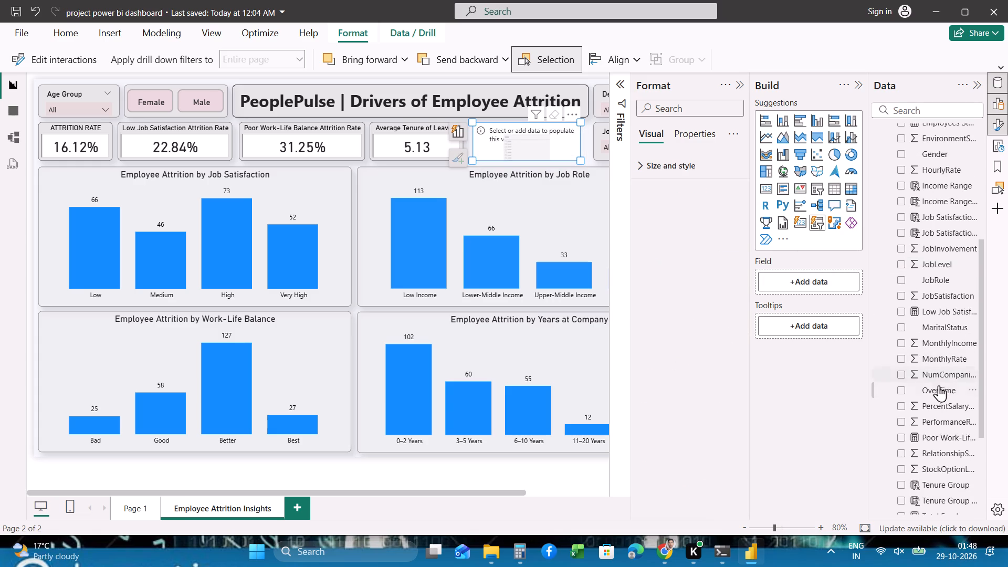
left_click_drag(939, 388, 817, 280)
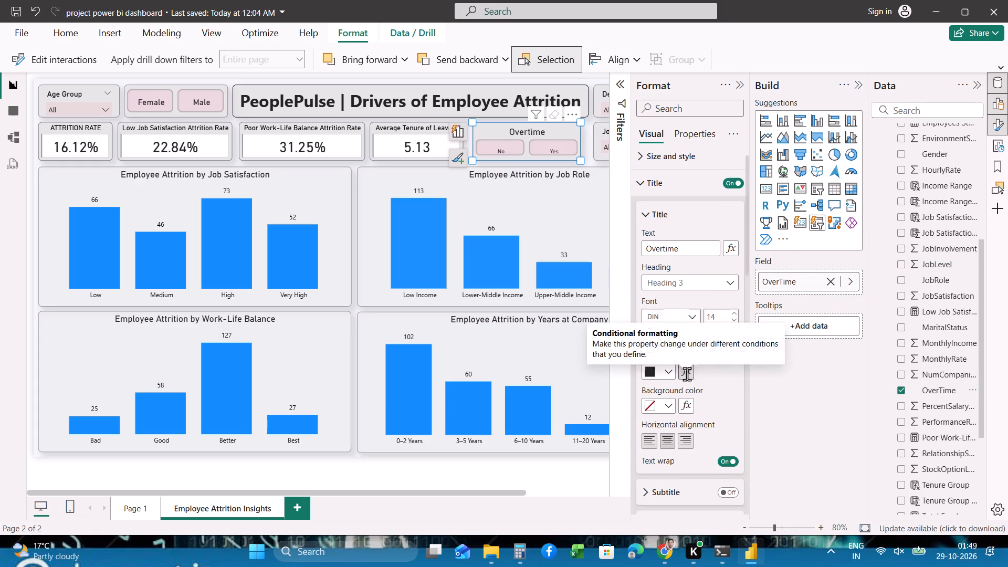
Capitalise the T in the slicer's title so that it reads "OverTime".
left_click(664, 258)
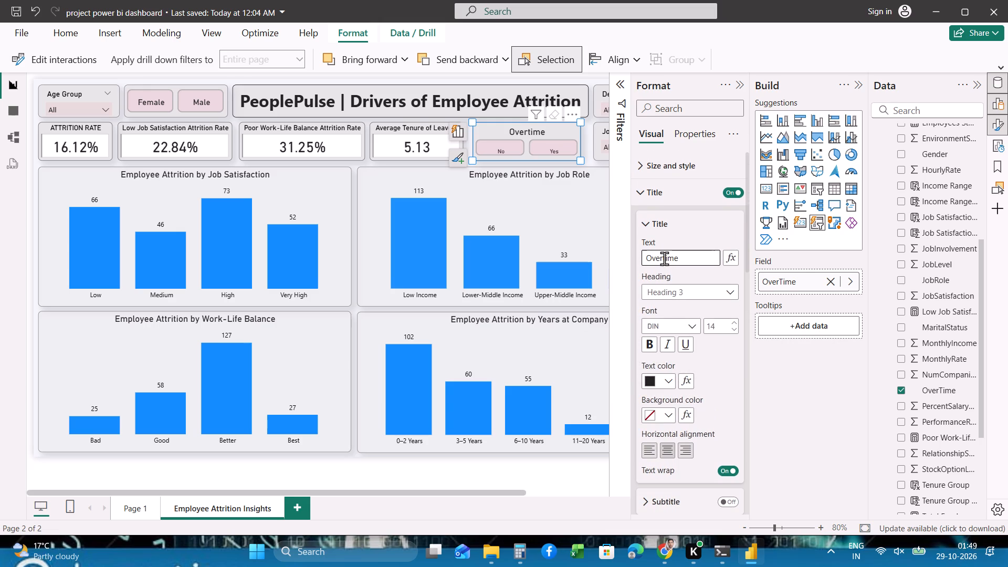
key("BackSpace")
key("shift+t")
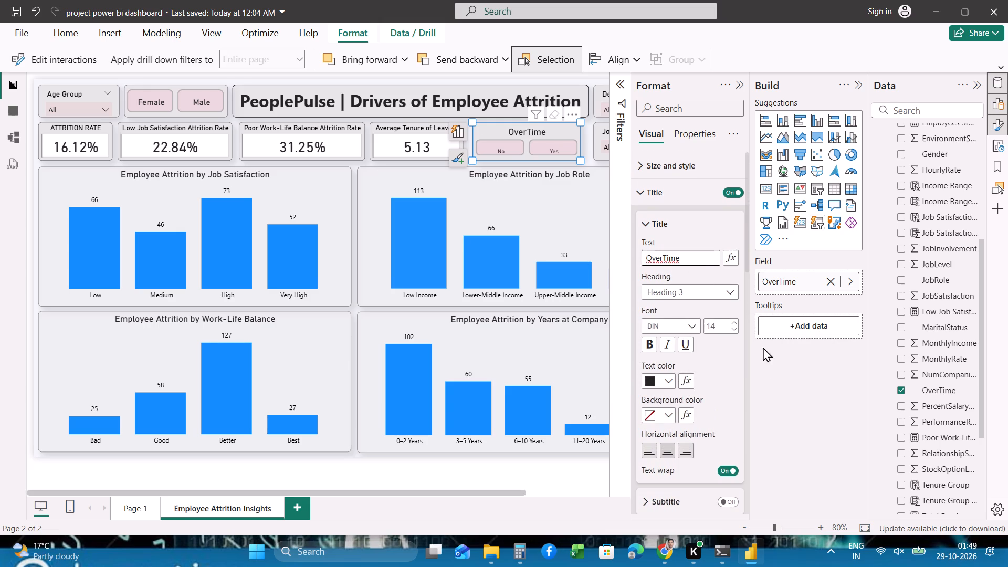
Examine the OverTime slicer's title, callout value and button formatting settings.
scroll(732, 393, "down", 4)
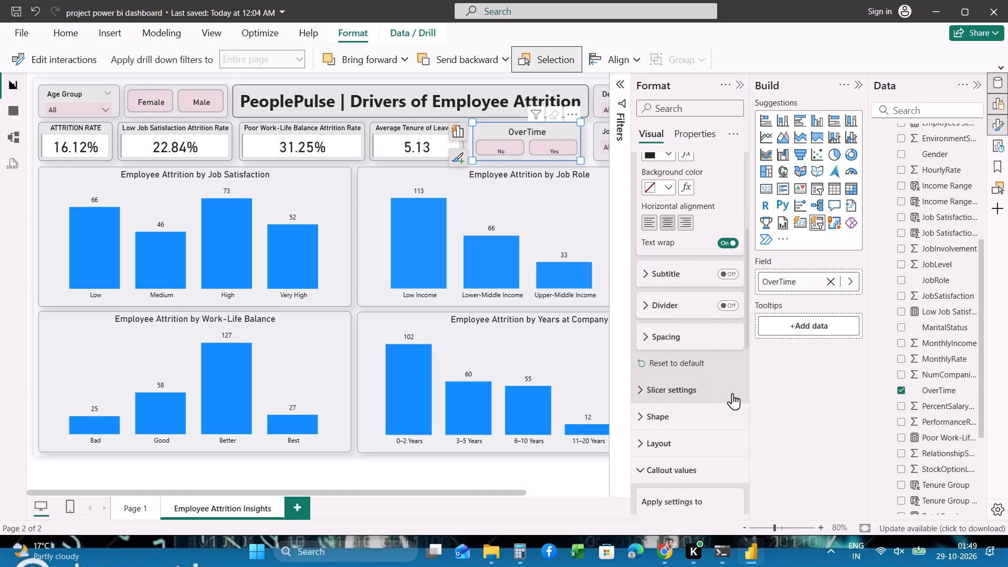
scroll(732, 393, "down", 1)
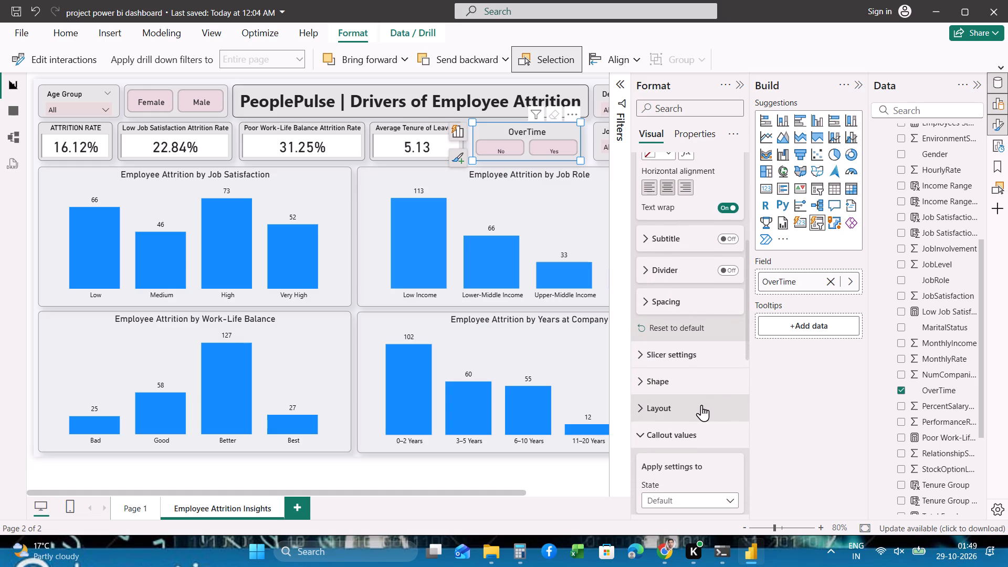
scroll(701, 405, "down", 2)
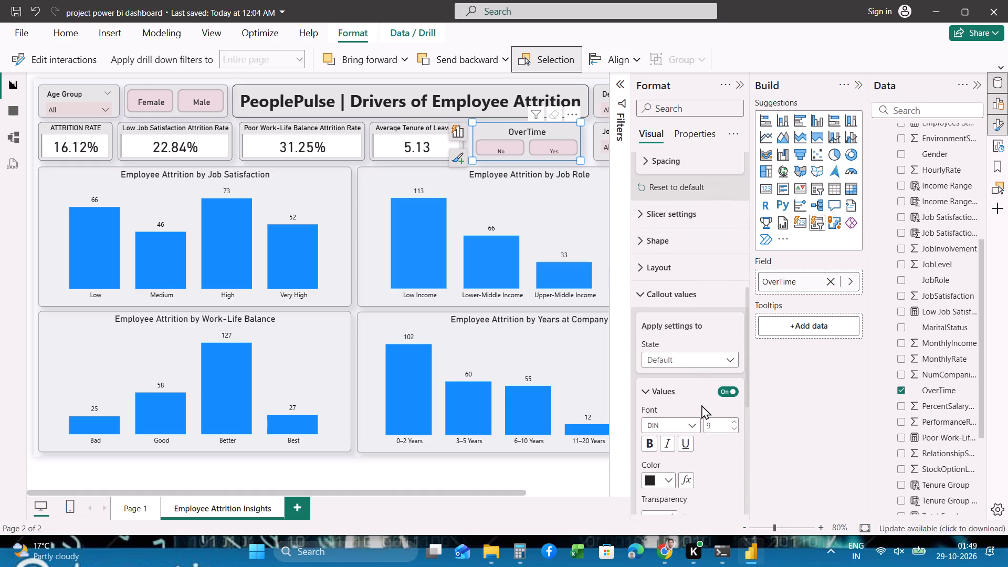
scroll(701, 405, "down", 2)
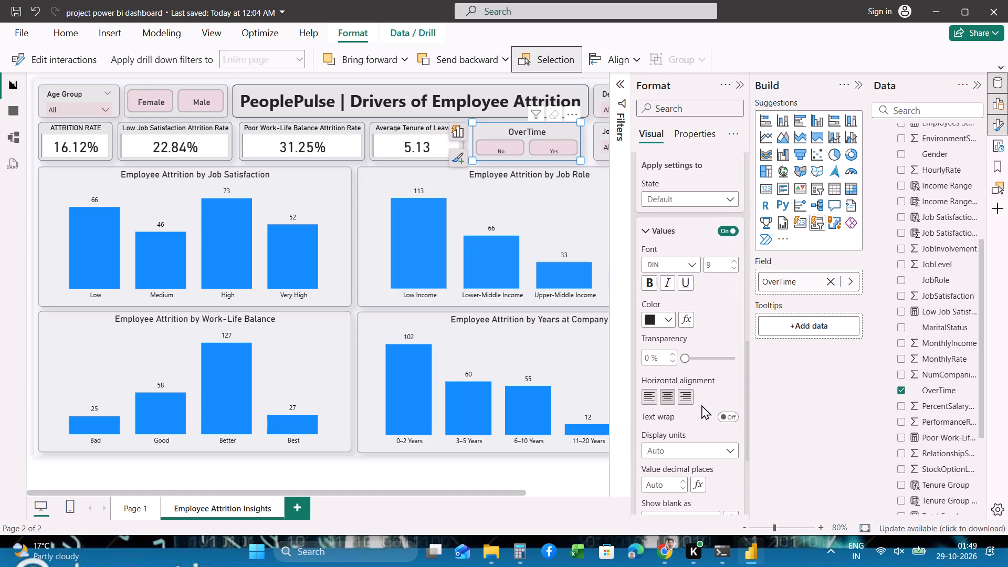
scroll(701, 405, "down", 4)
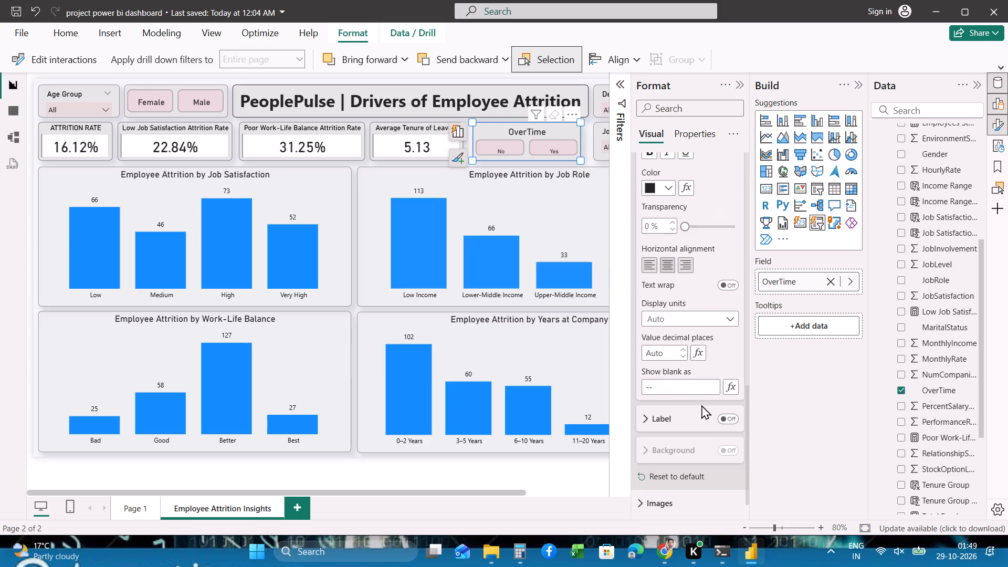
scroll(701, 405, "down", 1)
left_click(690, 385)
left_click(690, 385)
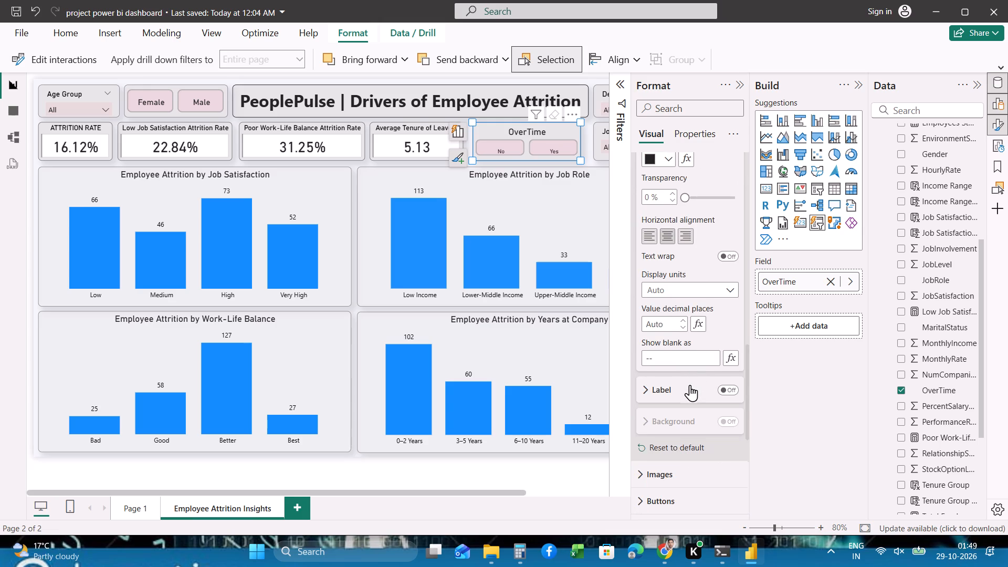
scroll(690, 385, "down", 1)
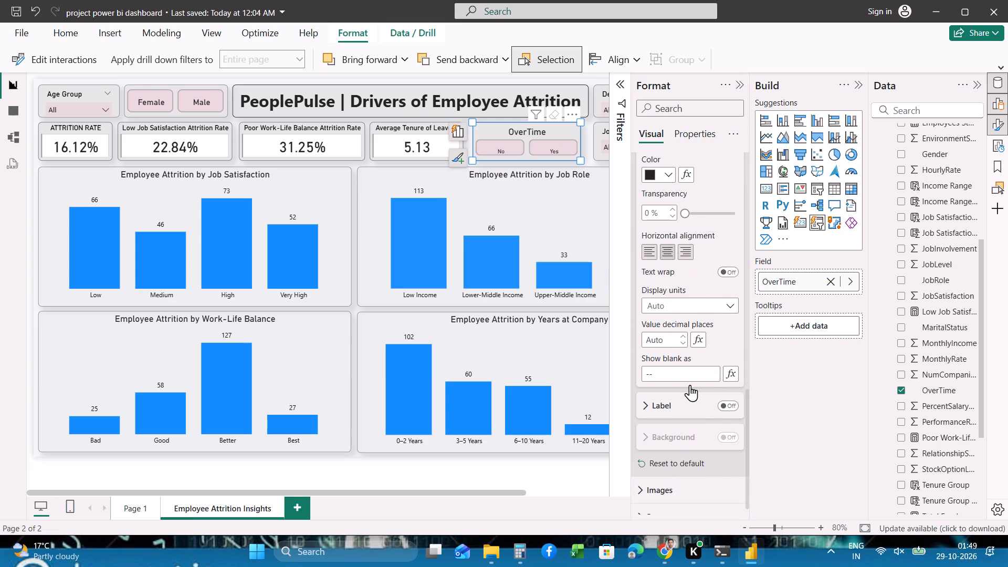
scroll(690, 385, "down", 1)
left_click(675, 506)
scroll(675, 506, "down", 1)
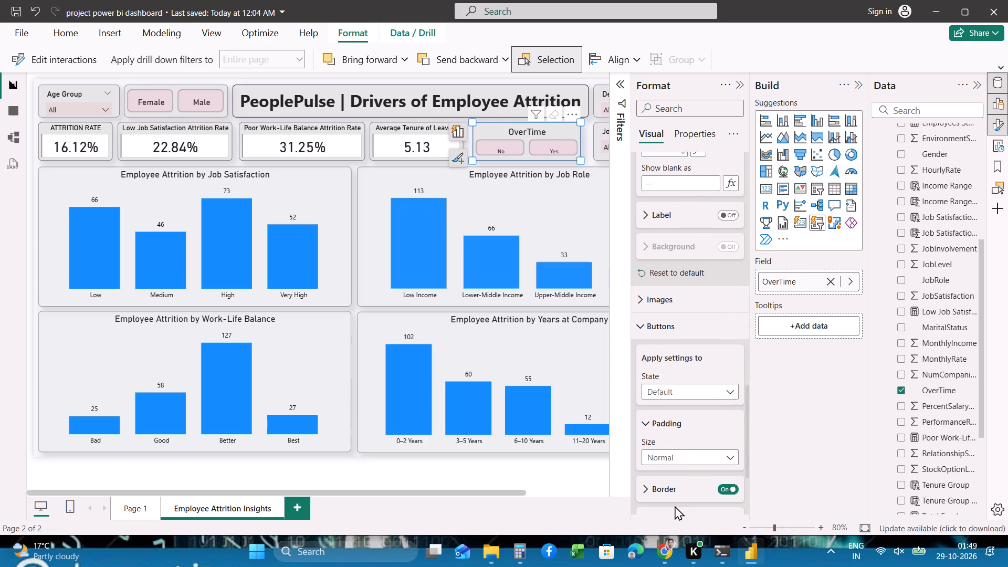
scroll(675, 506, "down", 4)
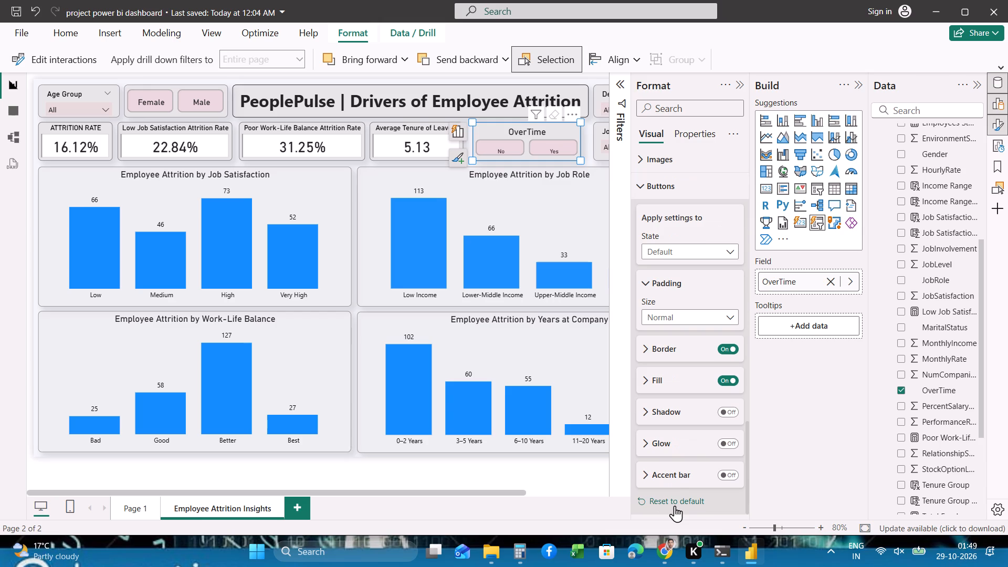
scroll(704, 415, "down", 1)
scroll(658, 255, "down", 1)
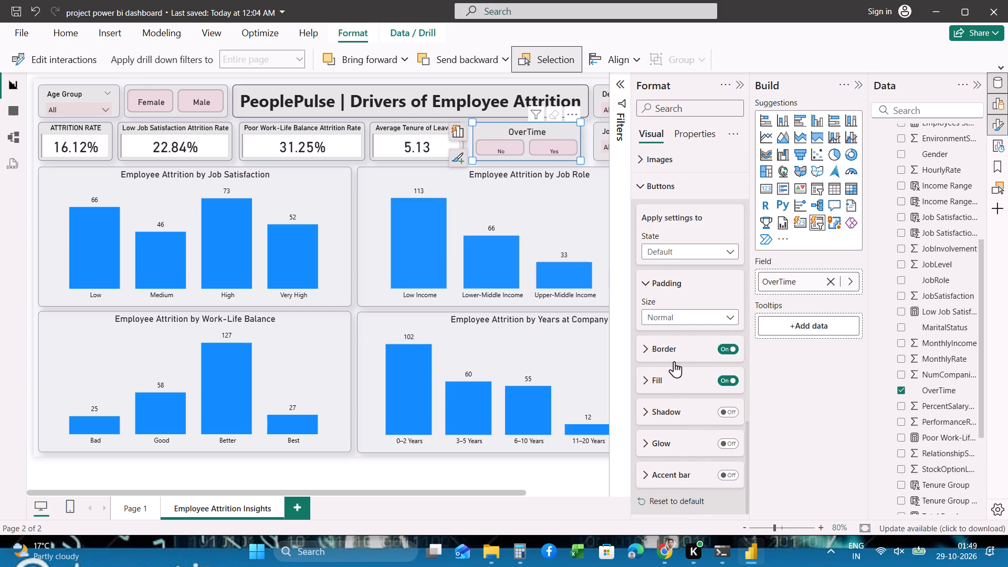
scroll(684, 288, "up", 1)
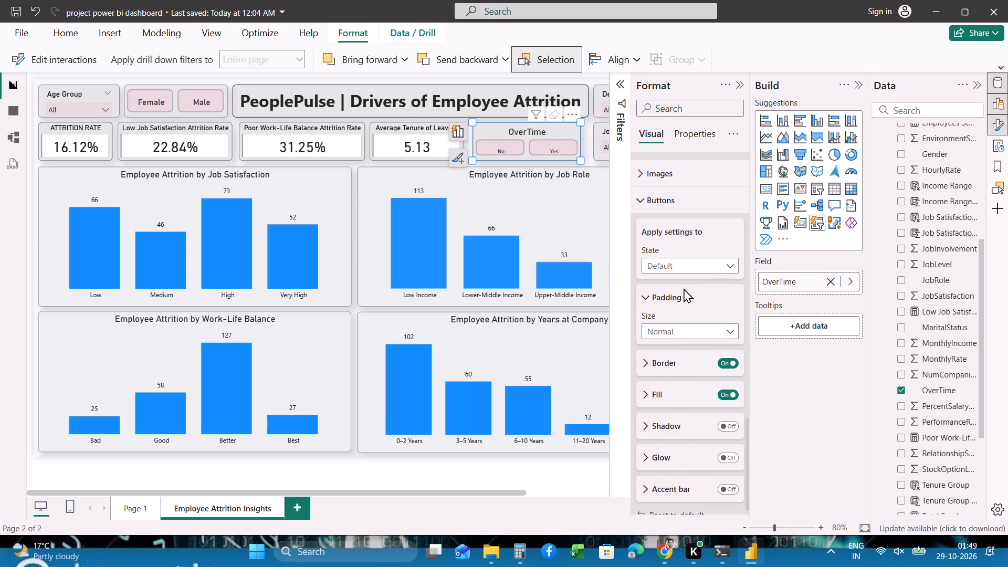
scroll(684, 288, "up", 4)
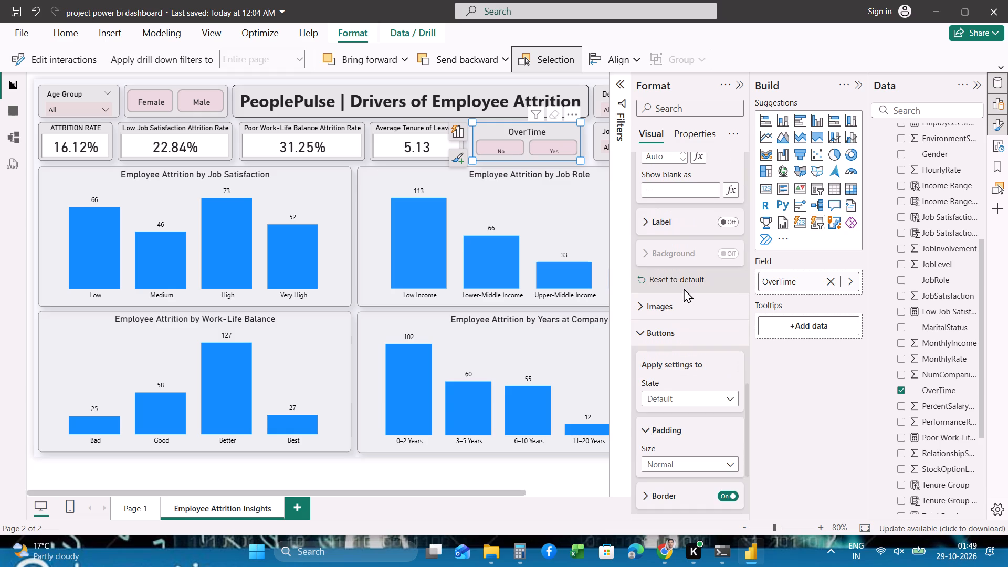
scroll(684, 288, "up", 1)
scroll(682, 241, "up", 1)
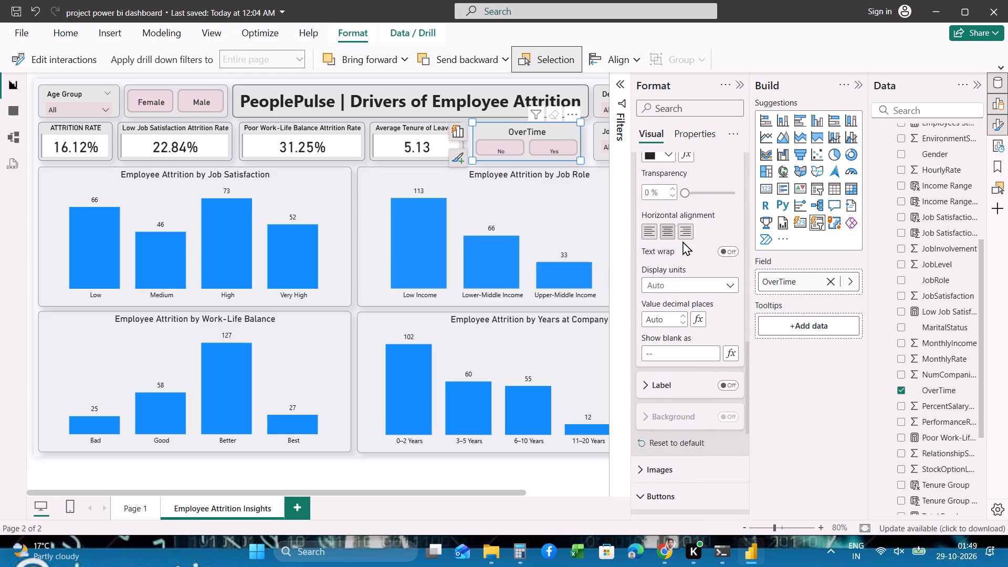
scroll(682, 241, "up", 1)
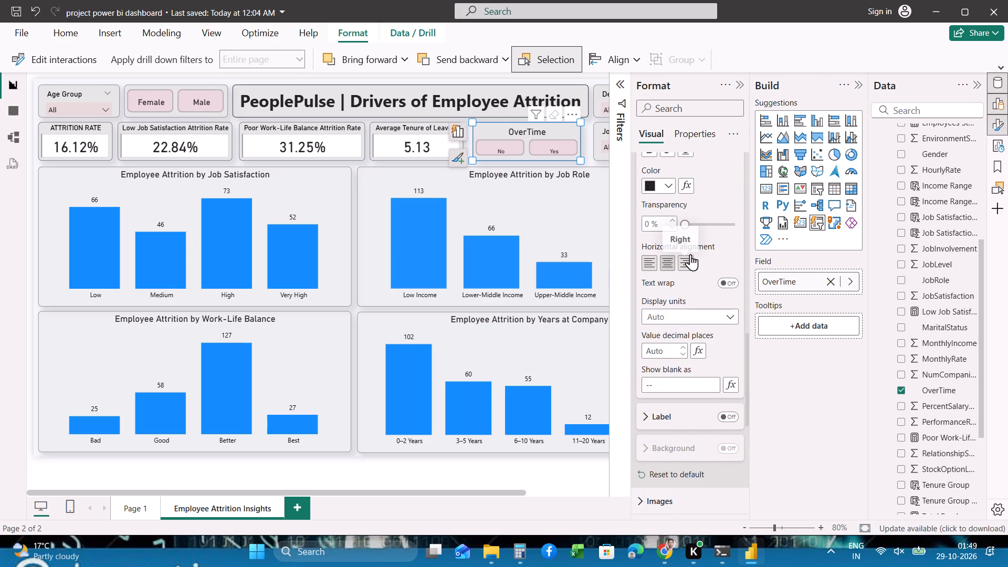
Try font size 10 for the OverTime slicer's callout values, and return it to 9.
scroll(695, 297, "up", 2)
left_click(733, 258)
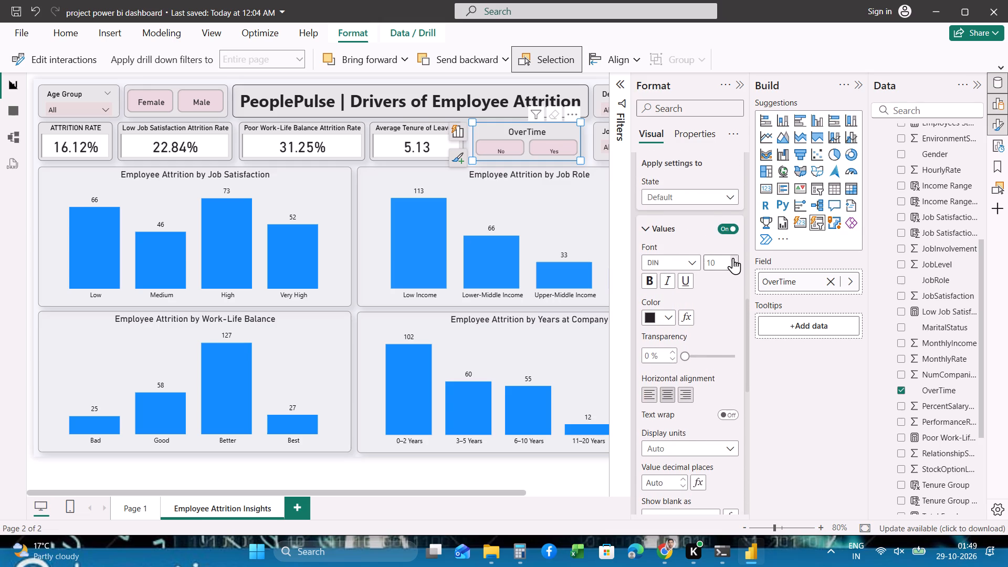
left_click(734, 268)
Review the OverTime slicer's callout label and value settings.
scroll(703, 347, "down", 1)
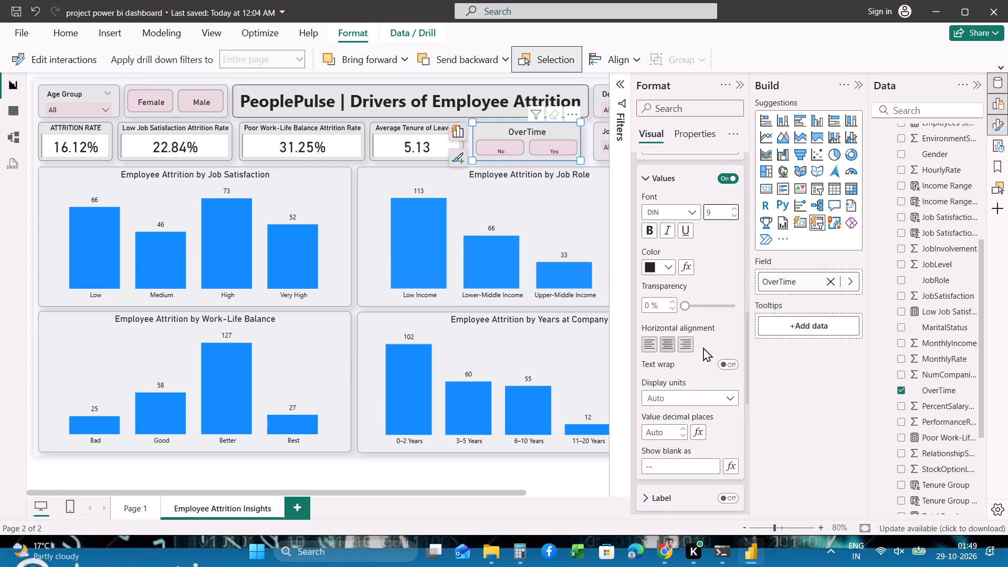
scroll(703, 347, "down", 1)
left_click(676, 457)
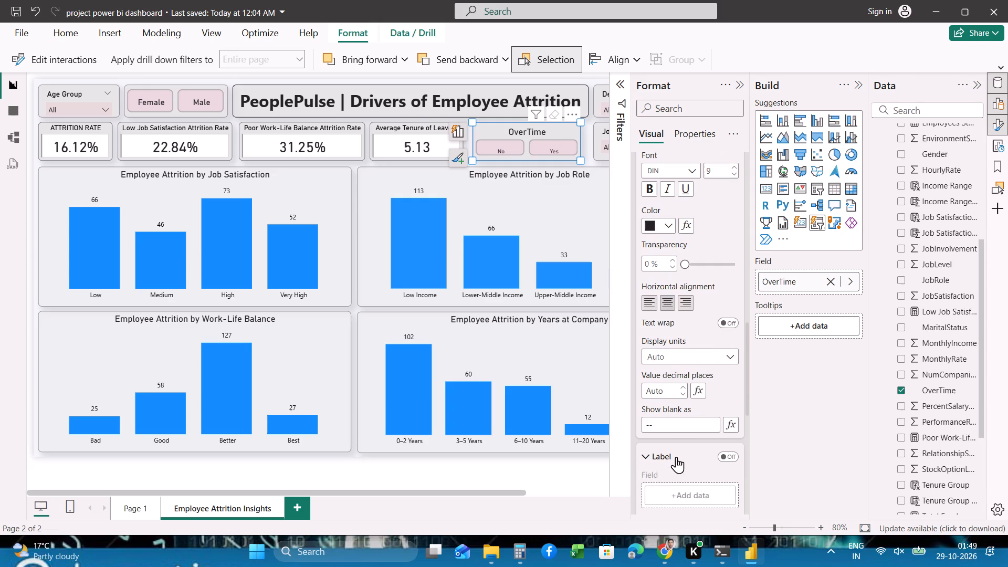
scroll(676, 457, "down", 2)
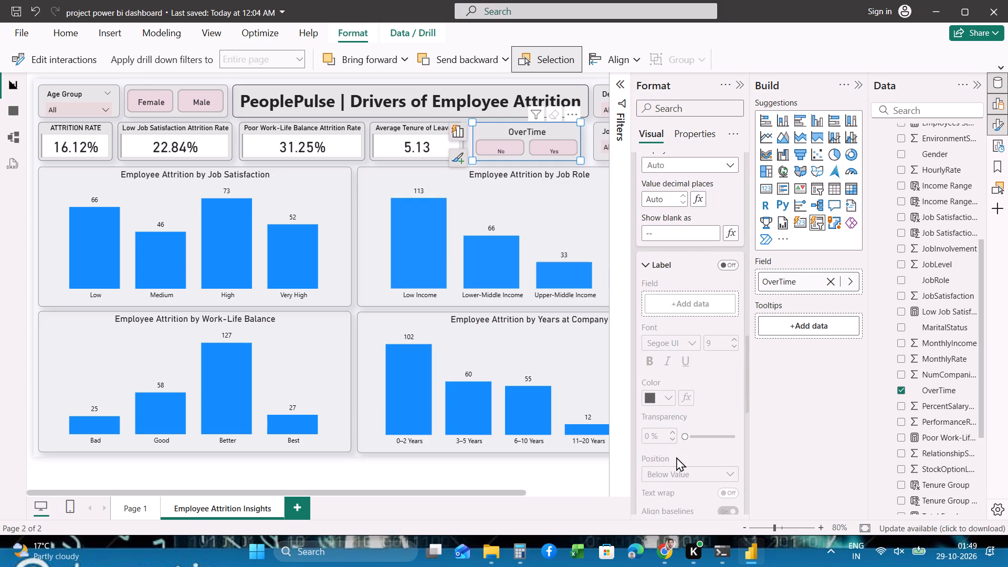
scroll(676, 457, "up", 1)
left_click(652, 329)
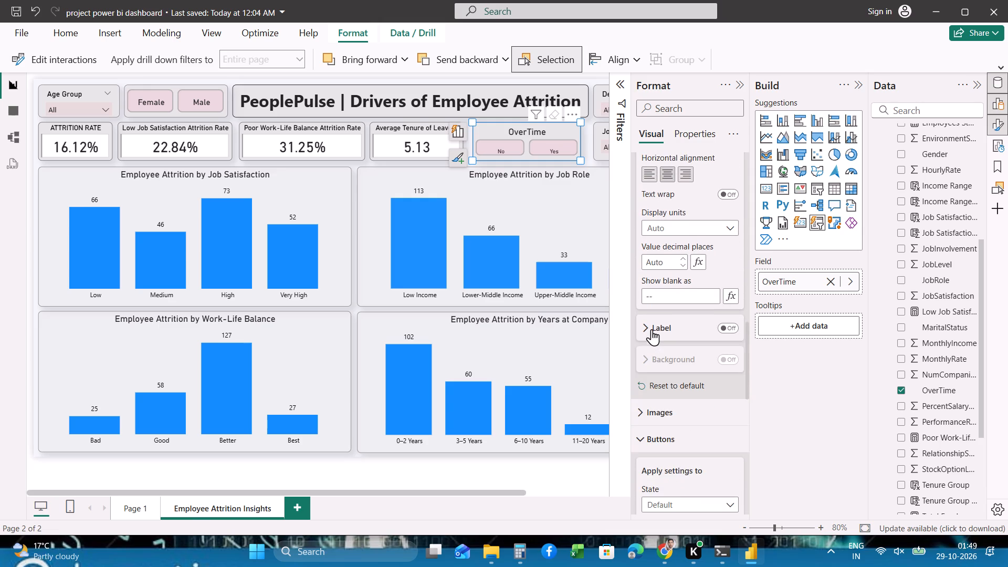
scroll(652, 330, "up", 1)
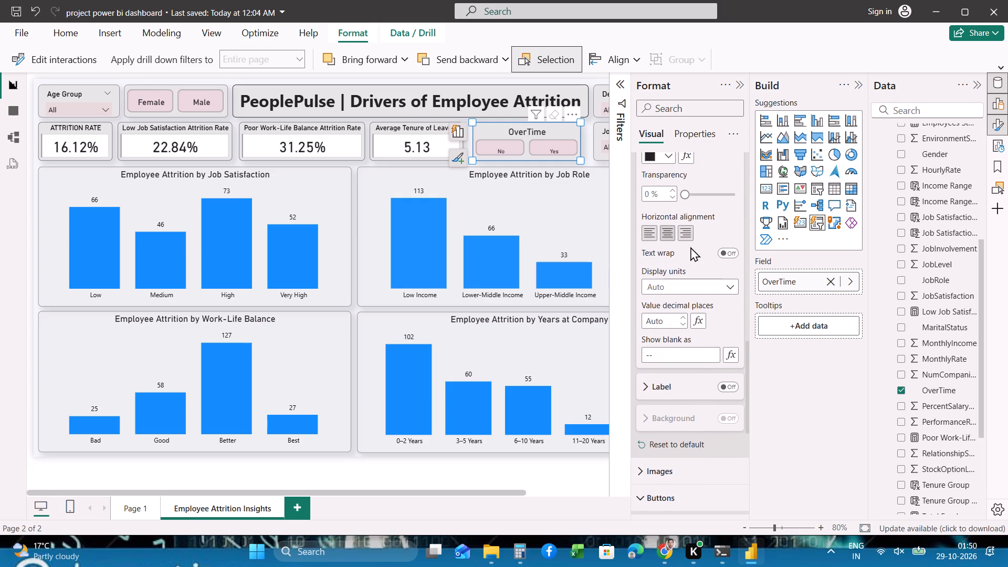
scroll(690, 247, "up", 2)
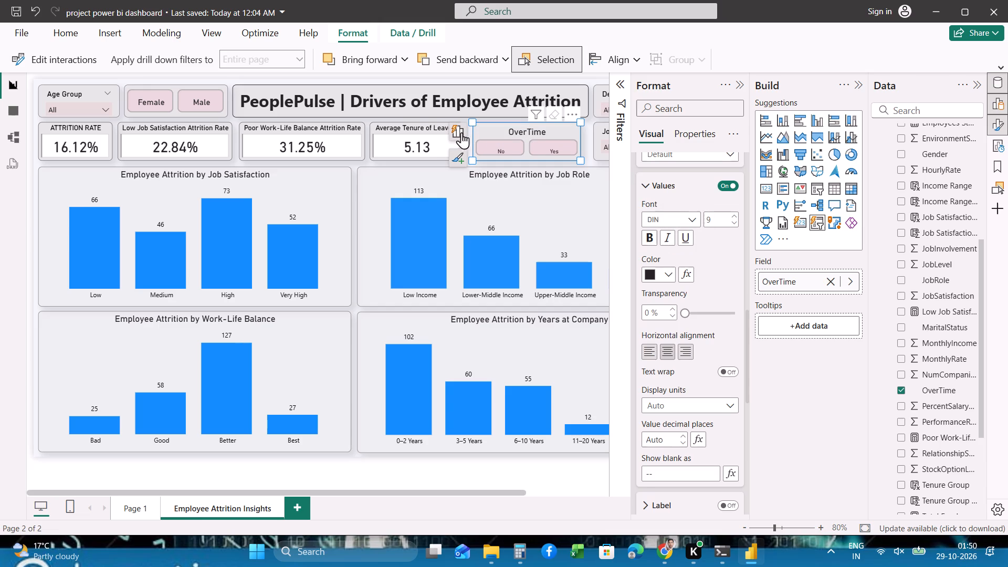
Set the OverTime slicer's title font size to 11, matching the title of the Average Tenure of Leavers card.
left_click(425, 127)
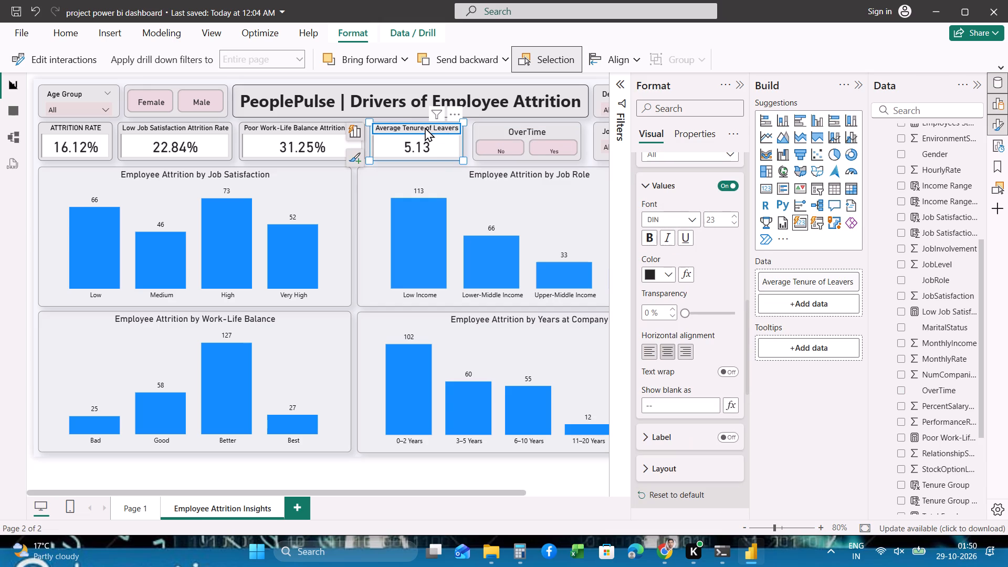
scroll(697, 233, "up", 5)
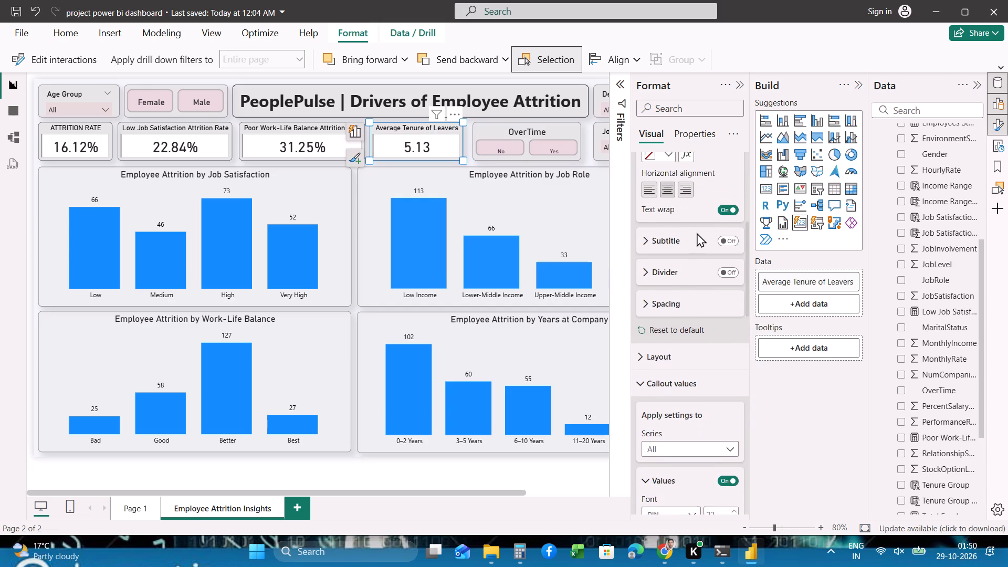
scroll(697, 233, "up", 3)
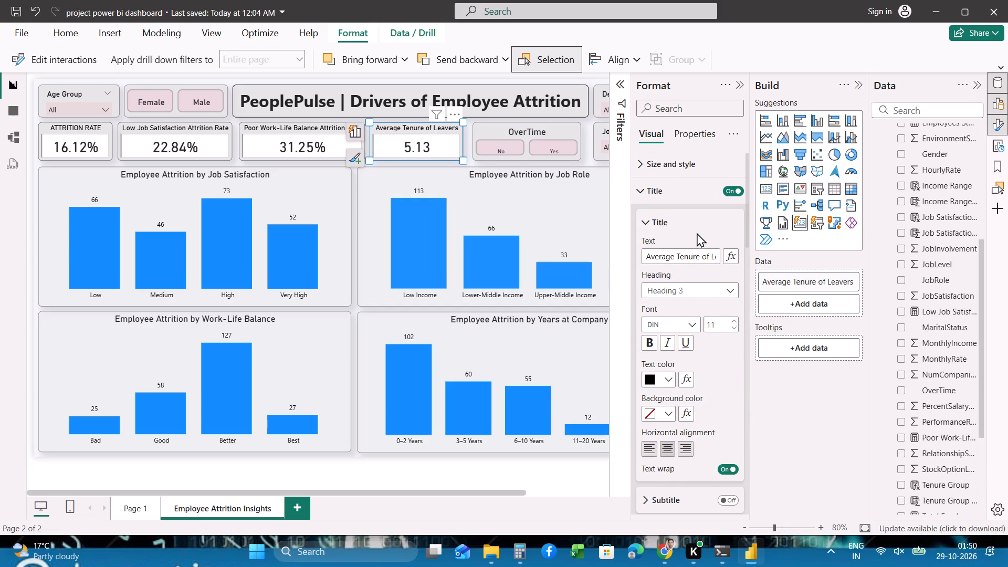
left_click(543, 130)
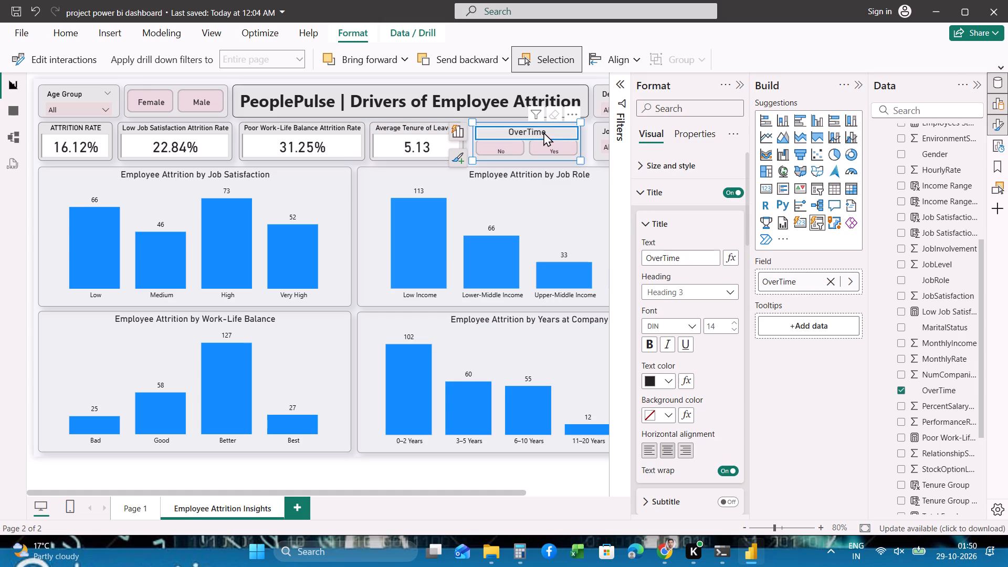
left_click(737, 331)
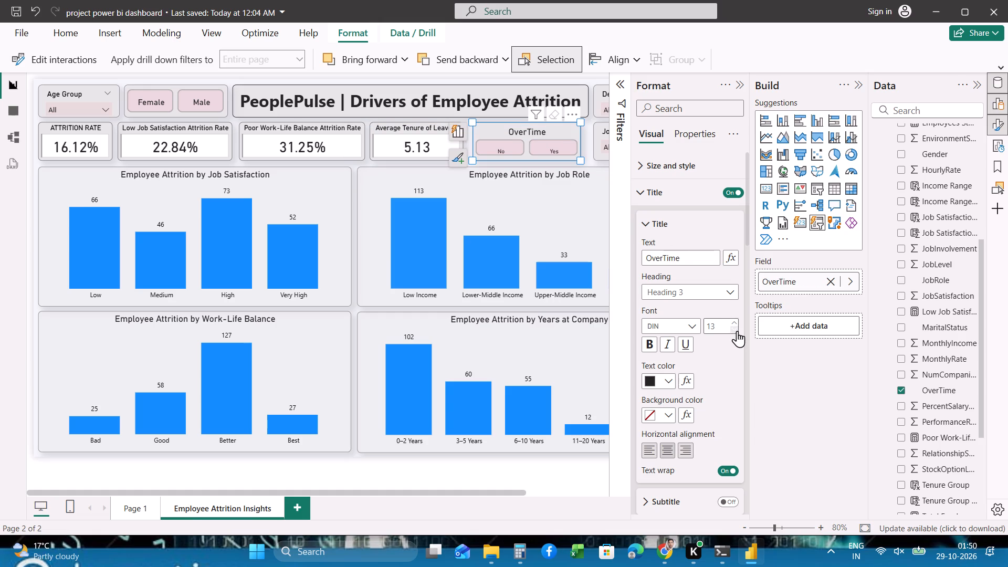
left_click(737, 331)
left_click(737, 331)
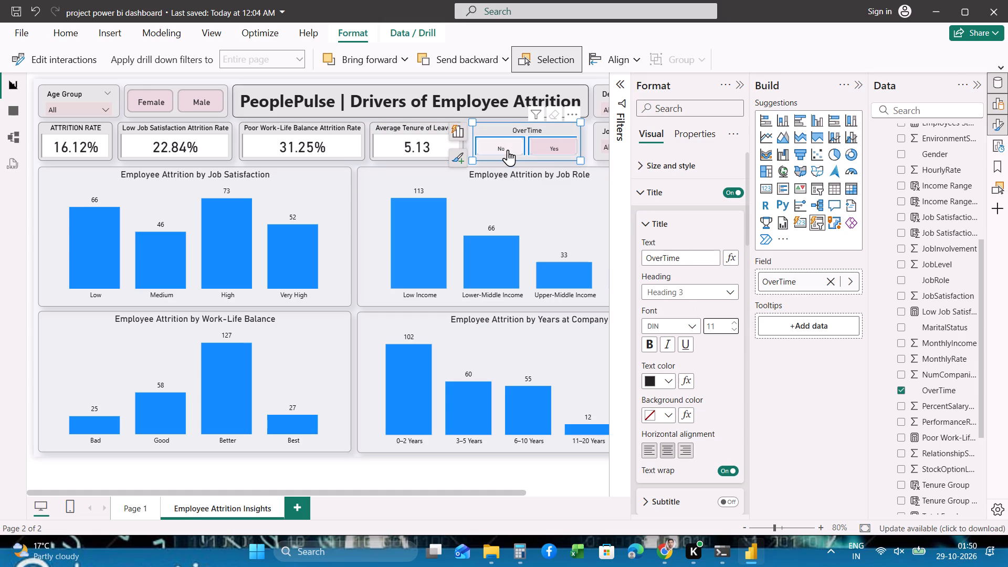
Shift the OverTime slicer slightly right in the KPI row, level with the cards and flush with the page title box's right edge.
left_click(552, 149)
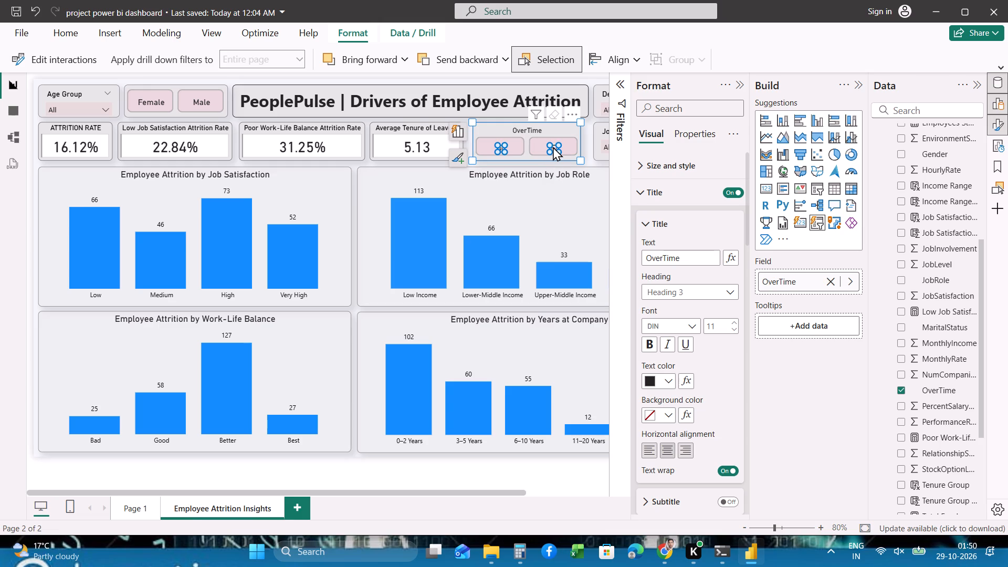
left_click(553, 149)
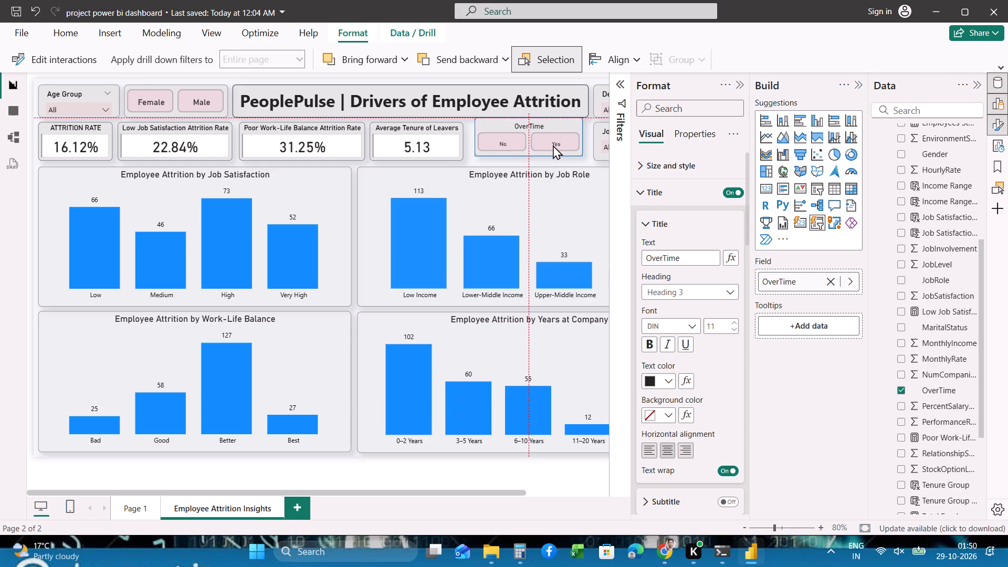
left_click(565, 182)
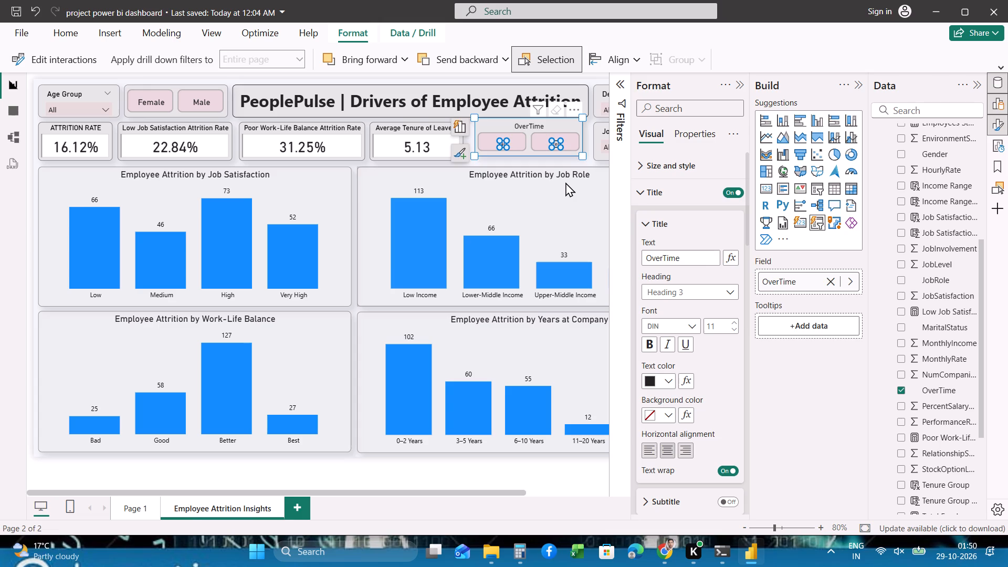
left_click(551, 121)
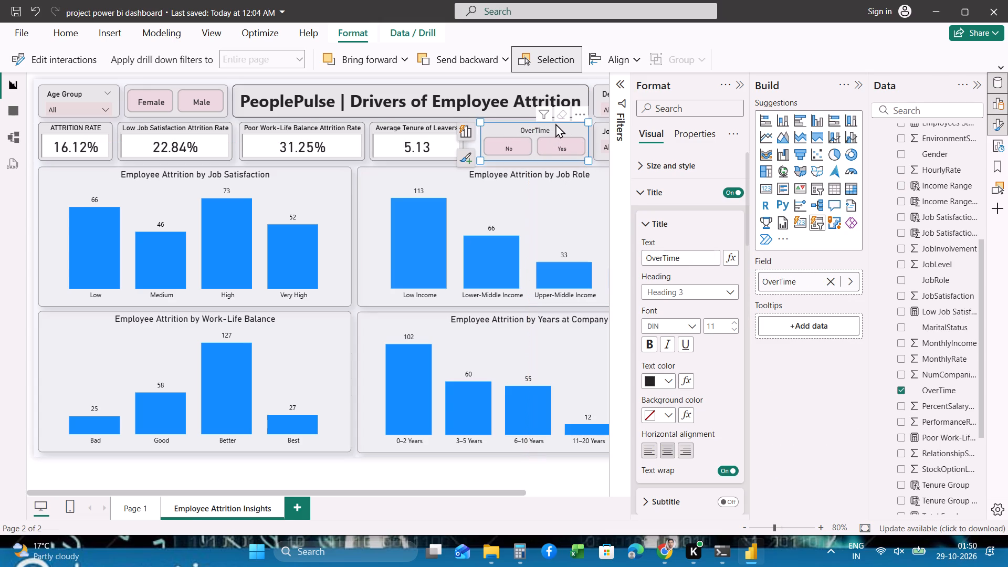
left_click(581, 187)
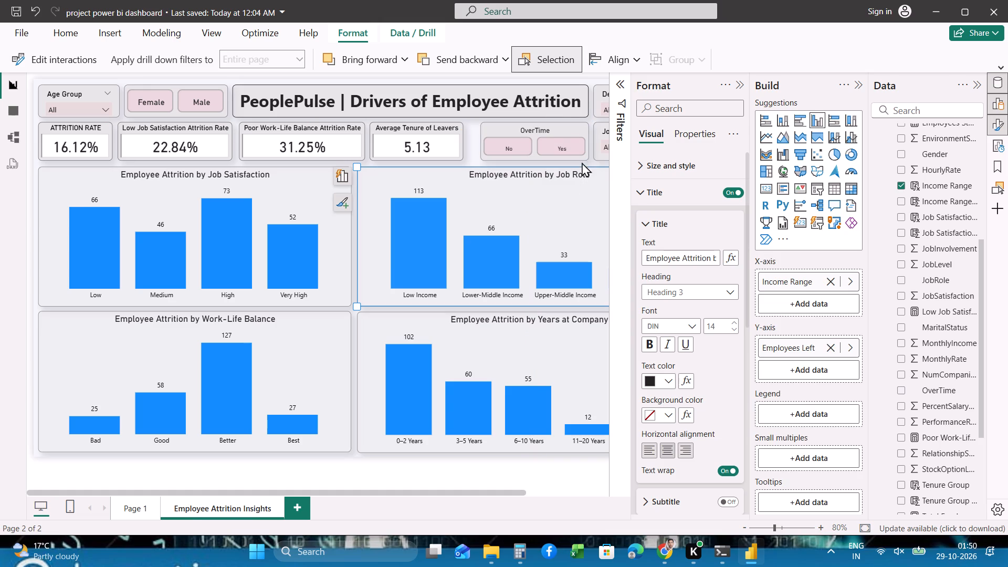
left_click(563, 148)
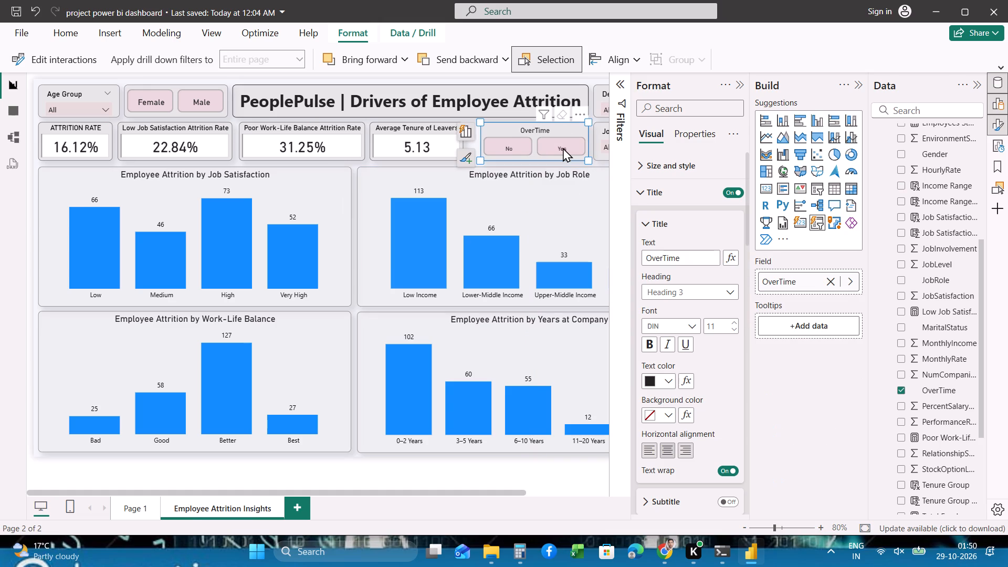
Test the OverTime slicer by toggling its Yes and No choices, and leave both unselected.
left_click(576, 145)
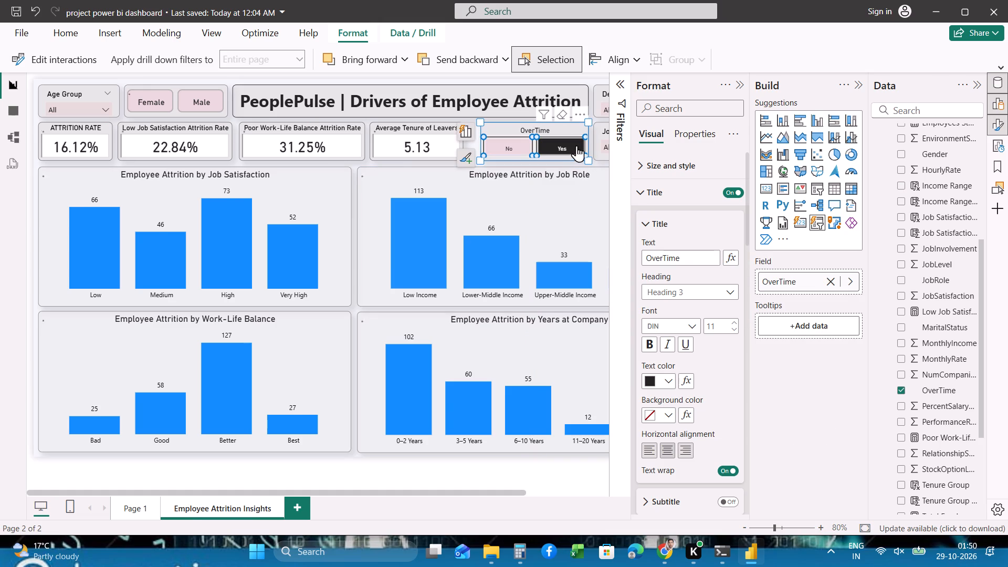
left_click(519, 144)
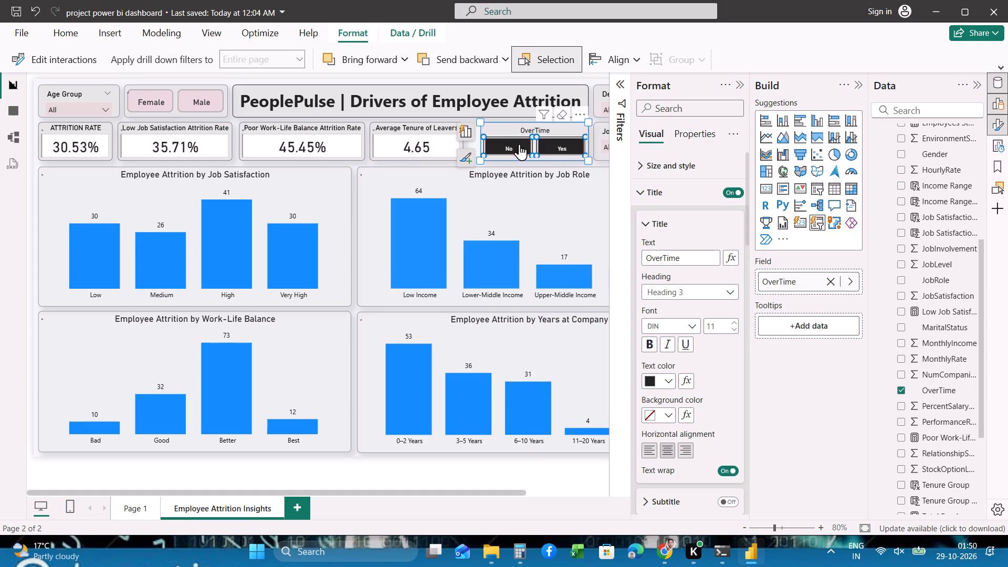
left_click(519, 144)
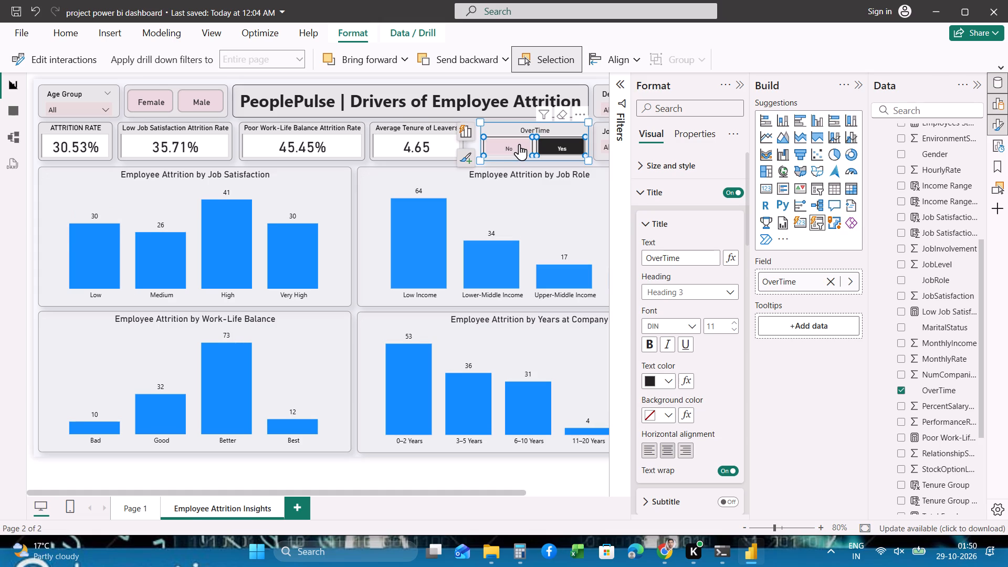
left_click(519, 144)
left_click(519, 144)
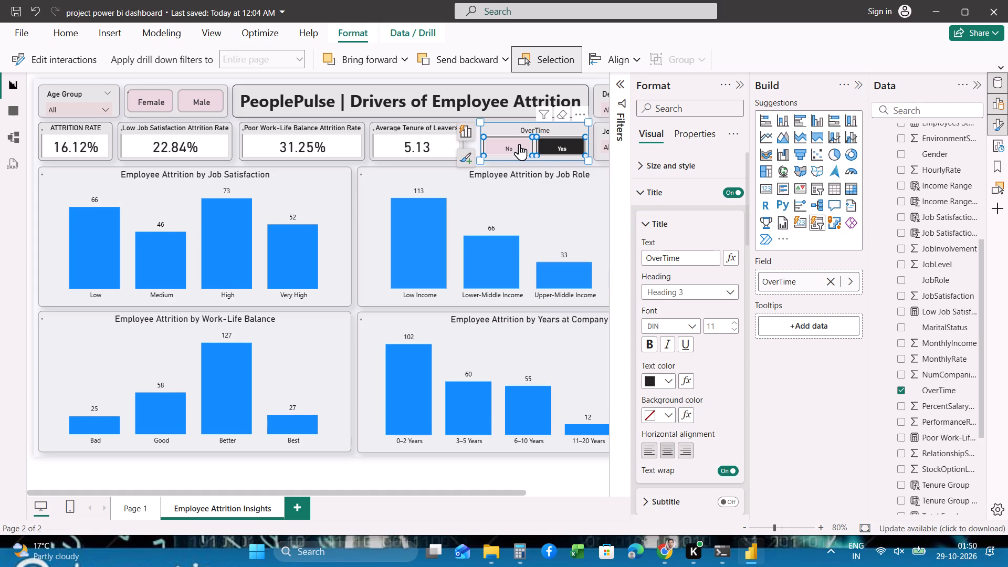
left_click(550, 143)
Look through the formatting options of the Employee Attrition by Job Role chart.
left_click(562, 181)
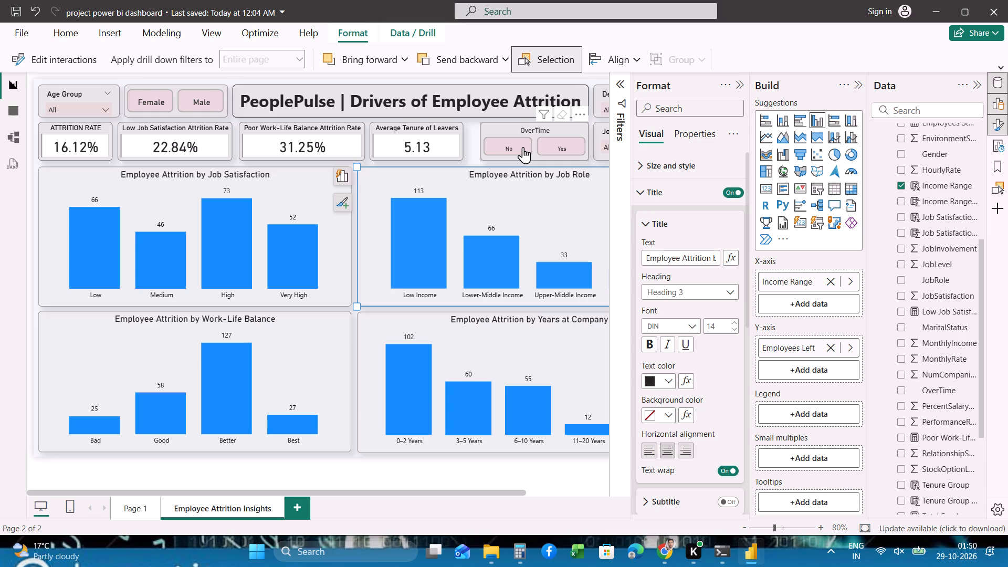
scroll(685, 270, "down", 1)
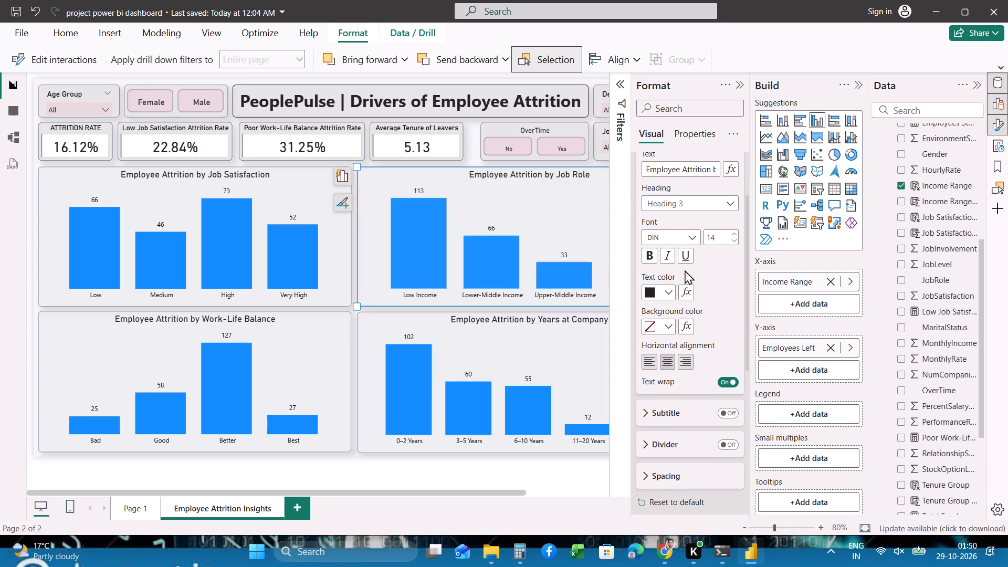
scroll(685, 270, "down", 4)
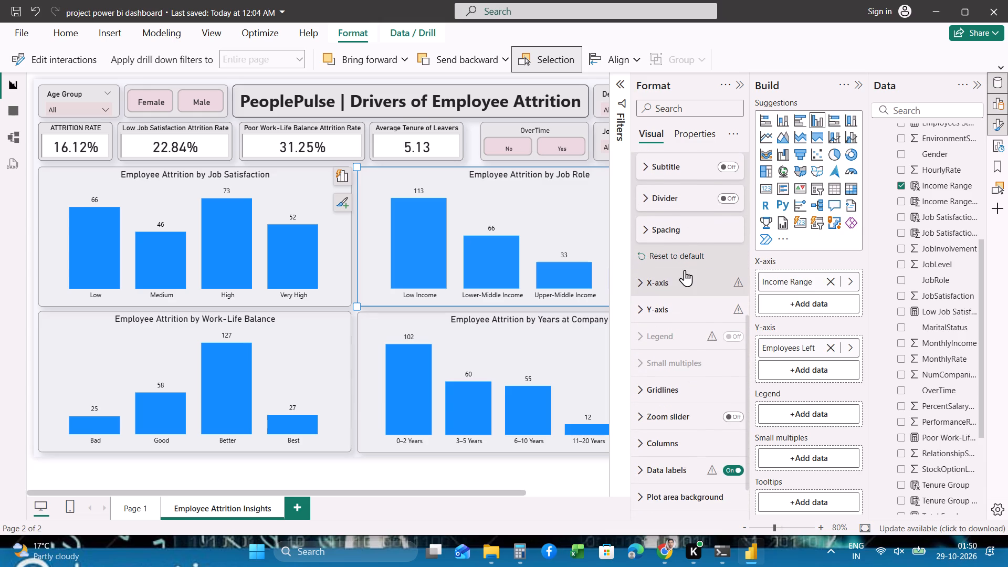
scroll(685, 270, "down", 3)
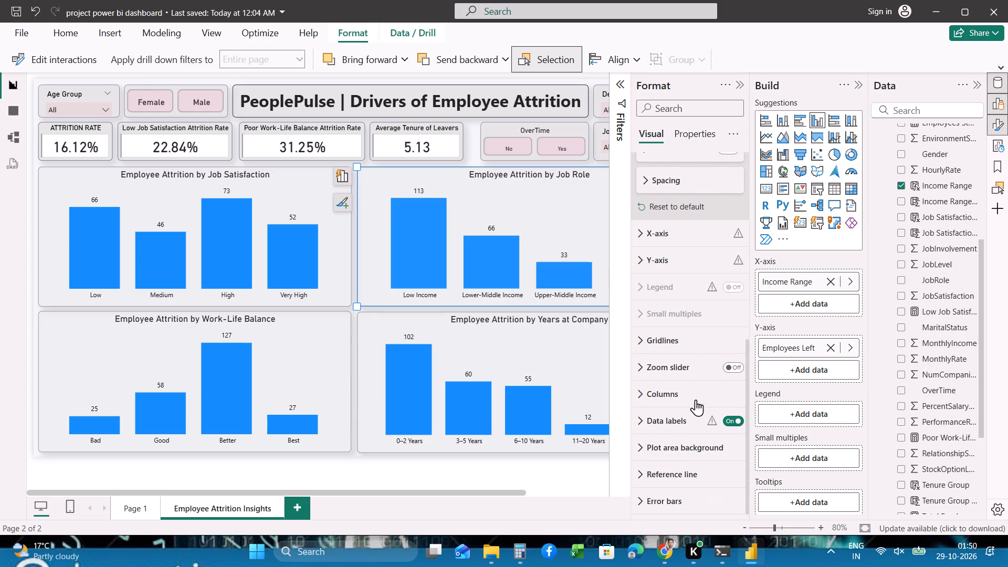
scroll(696, 406, "down", 3)
Set the OverTime slicer's top padding to 2 px and check its Yes choice, leaving it unselected.
left_click(582, 128)
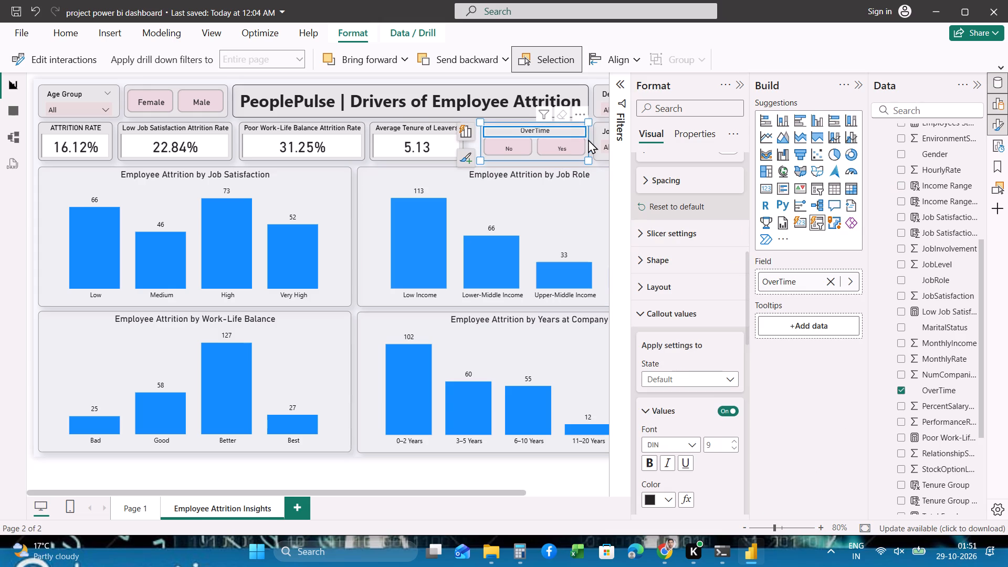
left_click(587, 138)
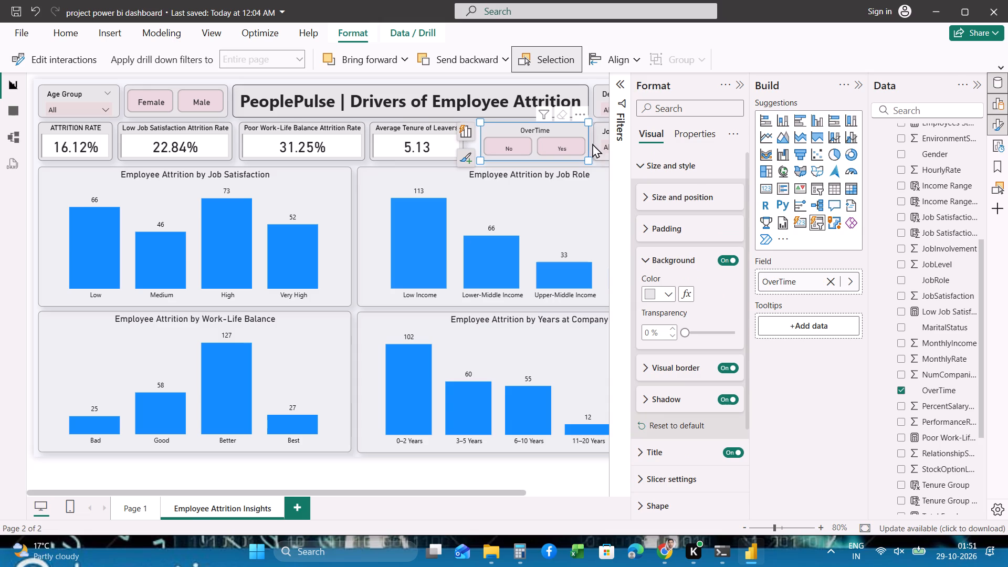
left_click(586, 138)
scroll(686, 278, "up", 1)
left_click(661, 231)
left_click(679, 248)
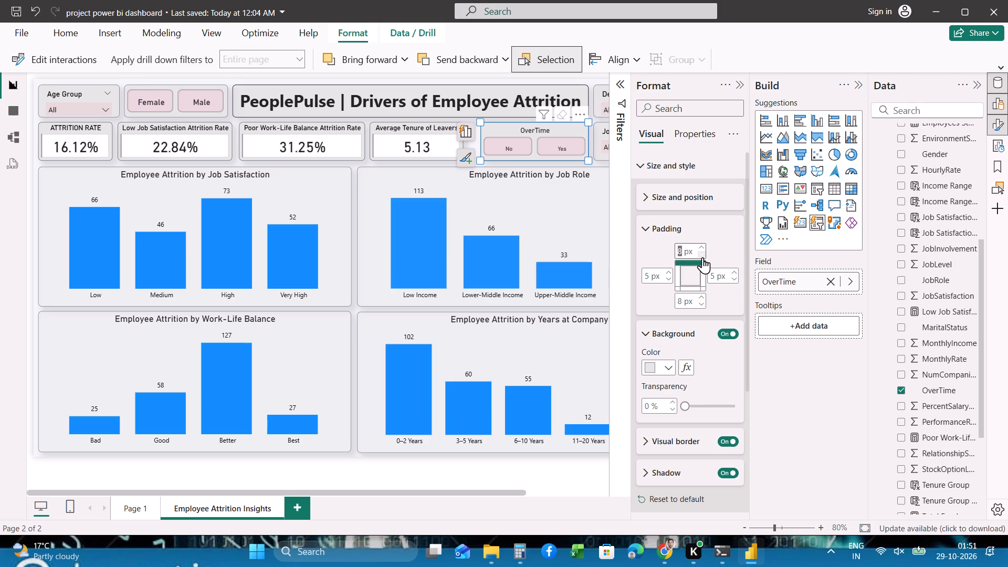
key("2")
key("Return")
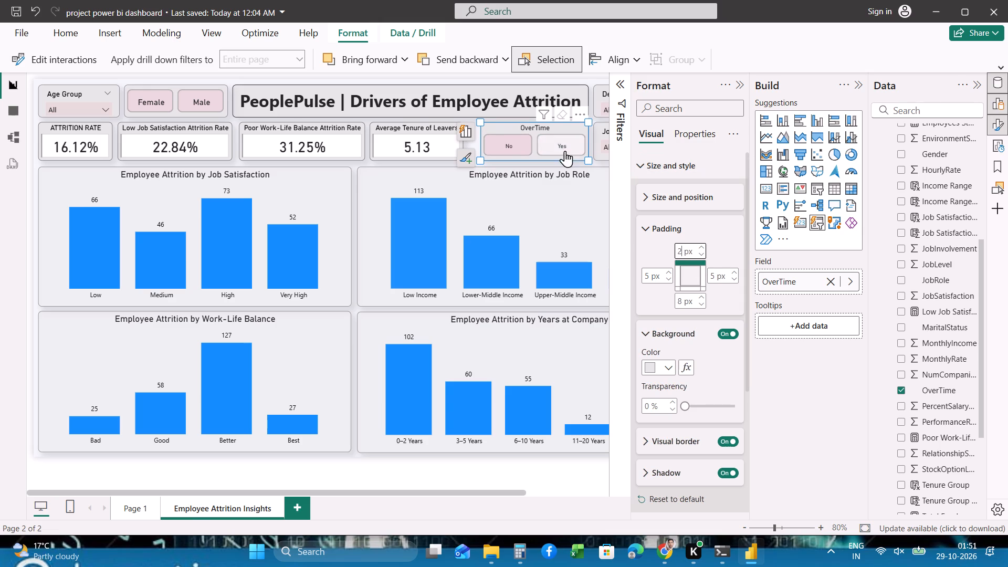
left_click(547, 146)
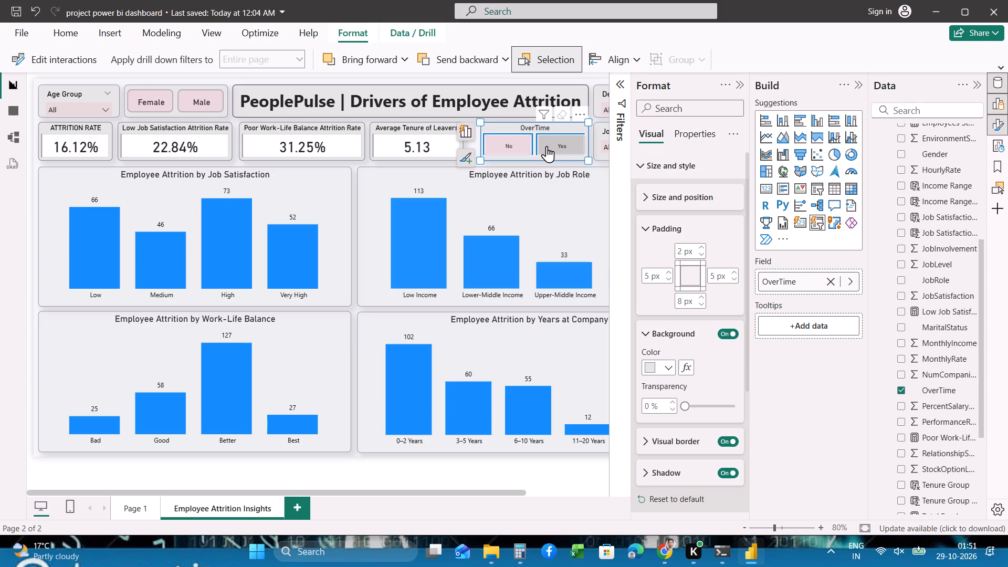
left_click(546, 143)
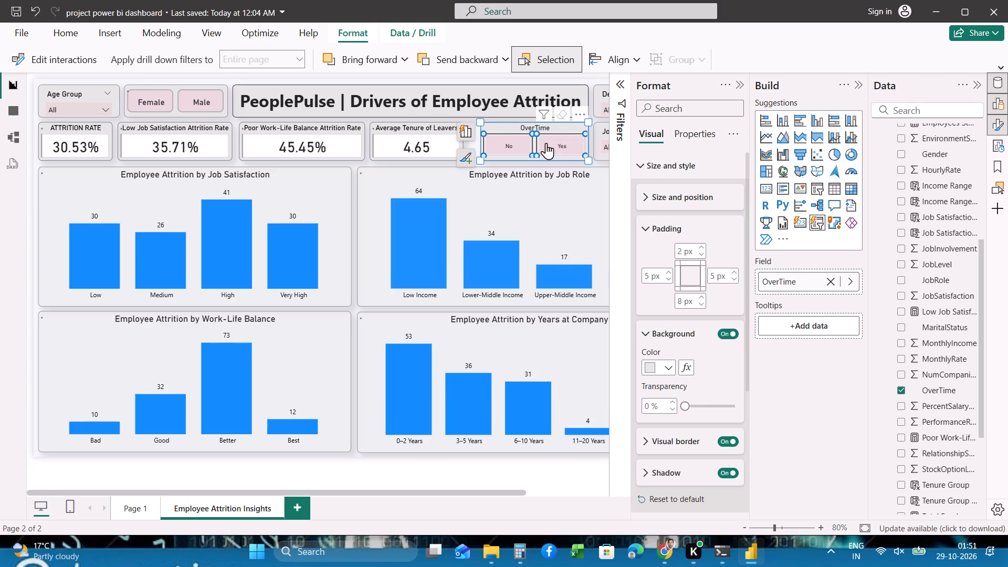
Set the OverTime slicer's bottom padding to 10 px.
left_click(683, 302)
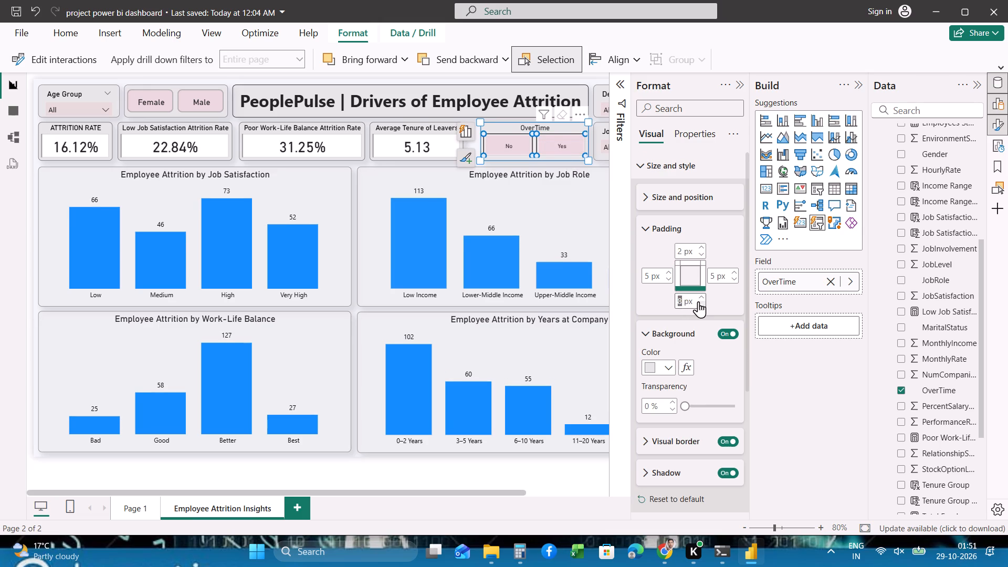
type("10")
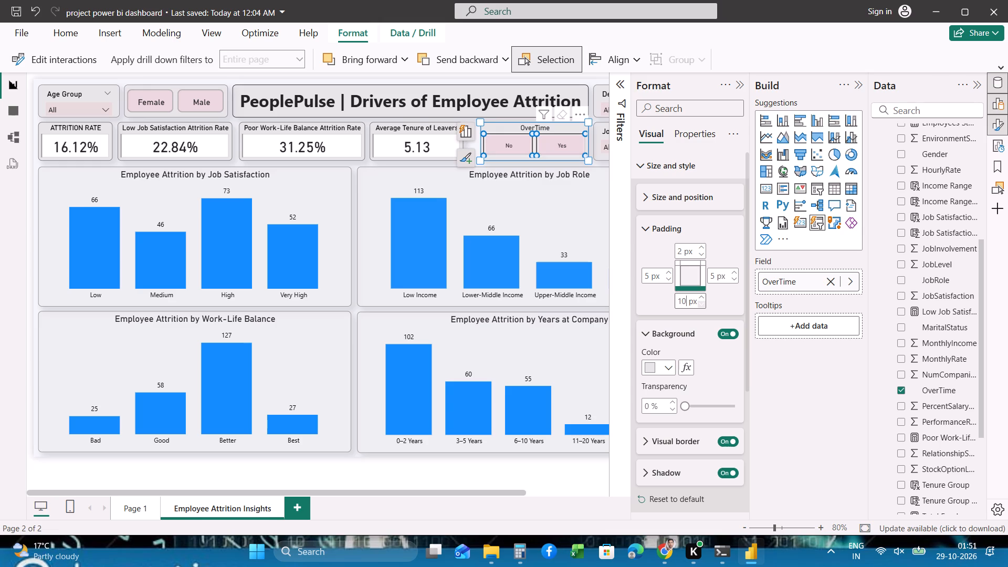
key("Return")
left_click(723, 301)
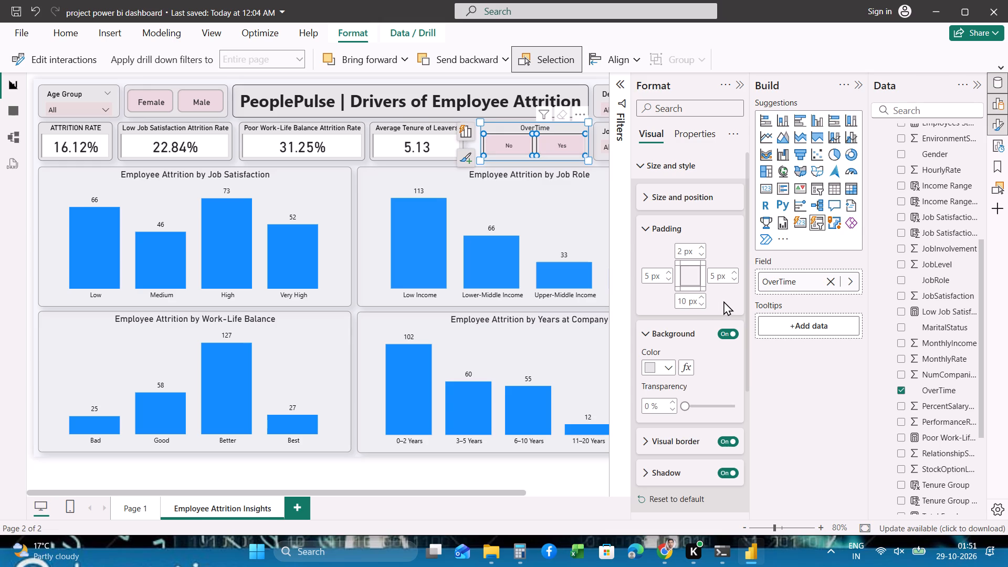
left_click(656, 302)
Set the font size of the OverTime slicer's callout values to 16 in the default state.
scroll(715, 412, "down", 6)
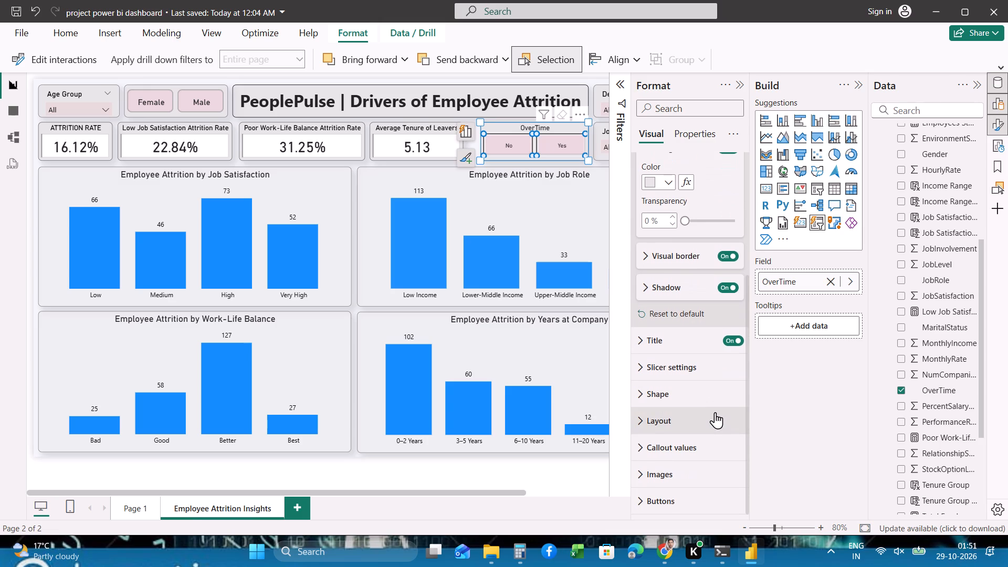
left_click(691, 445)
scroll(691, 445, "down", 3)
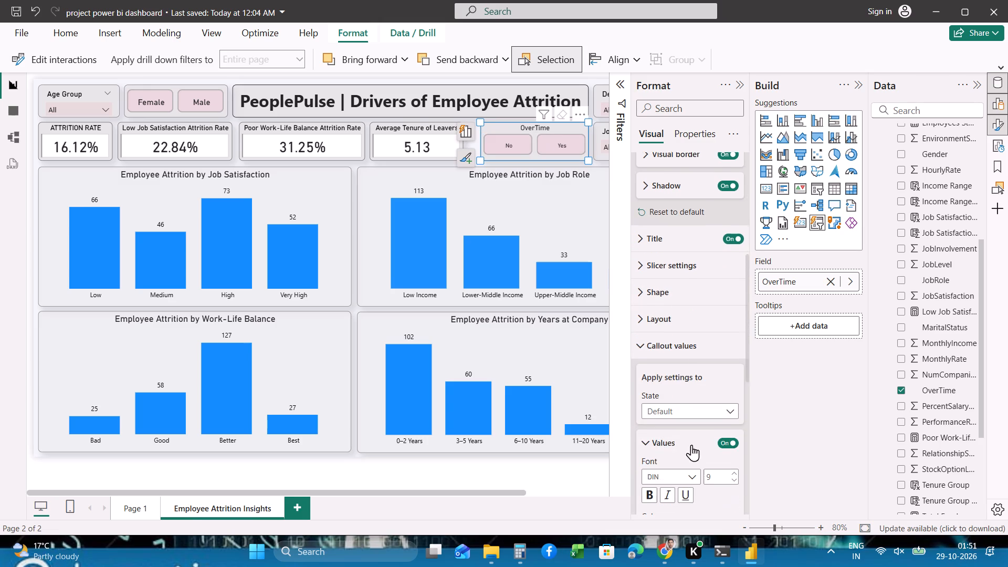
scroll(691, 445, "down", 1)
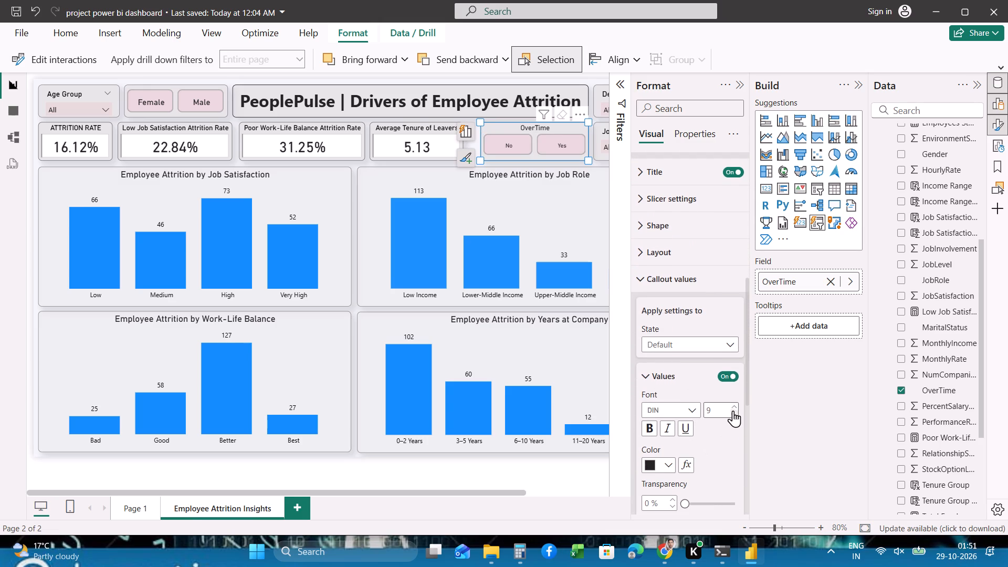
left_click(734, 408)
triple_click(734, 408)
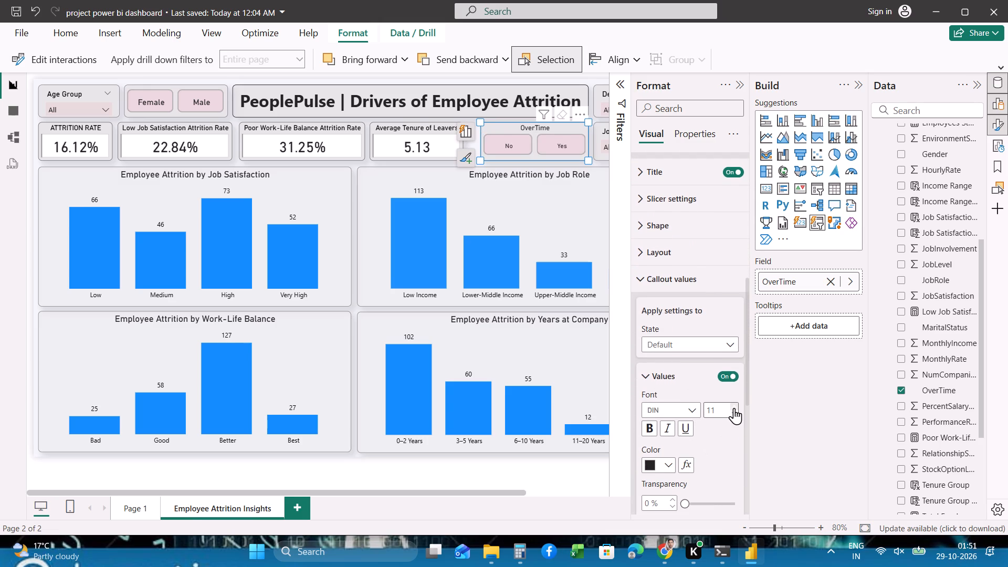
left_click(734, 408)
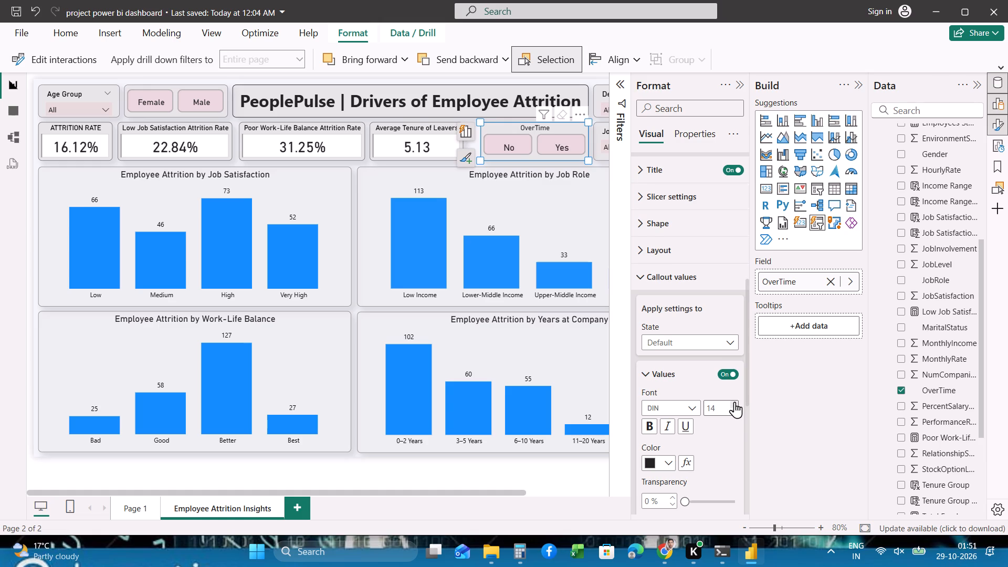
left_click(734, 402)
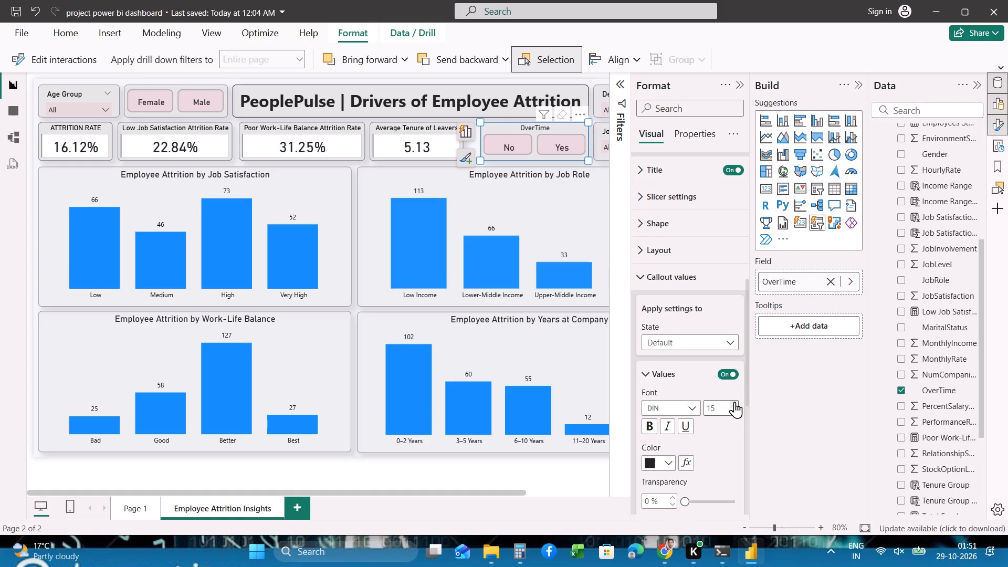
left_click(734, 402)
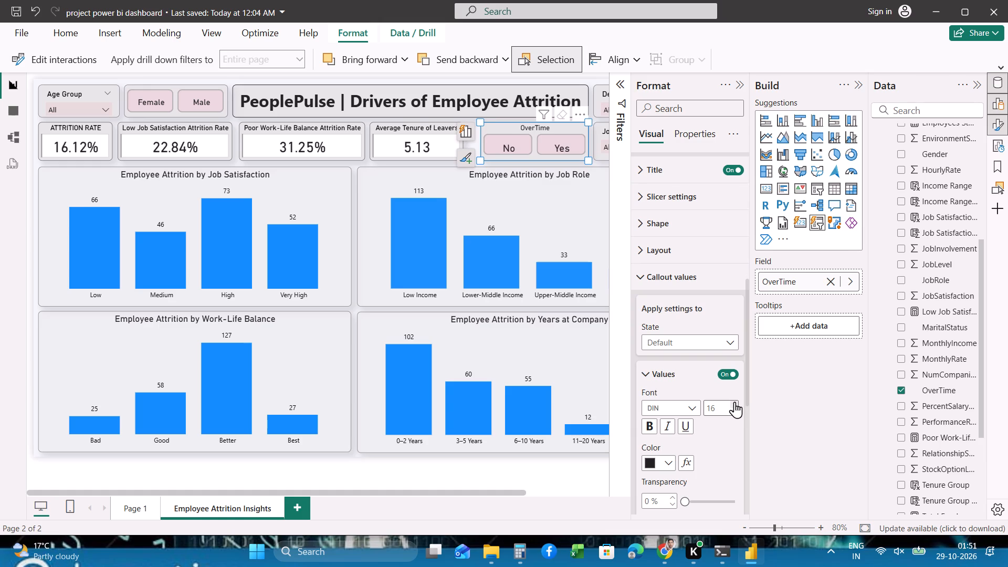
left_click(734, 400)
left_click(734, 404)
scroll(734, 401, "down", 1)
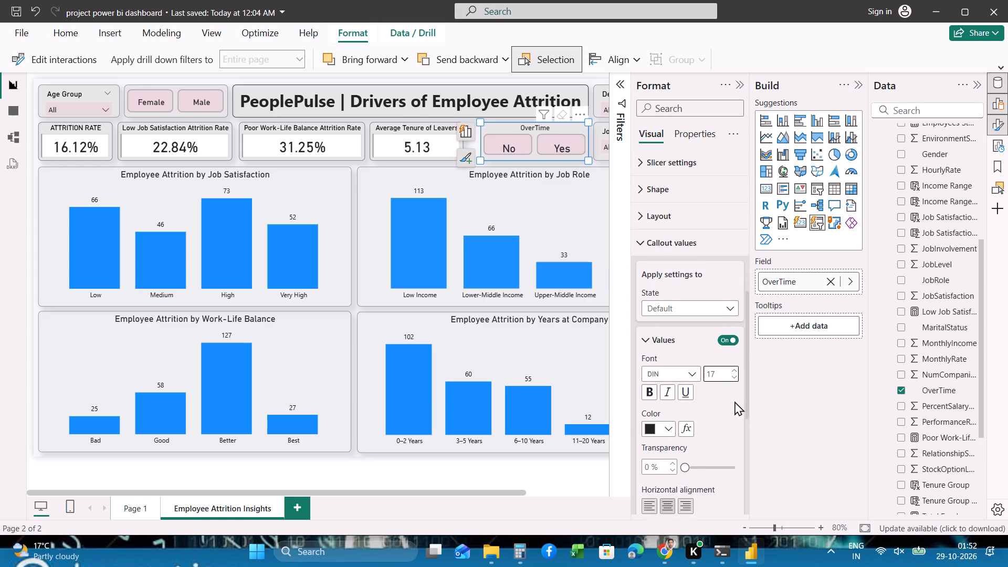
scroll(734, 401, "down", 1)
left_click(735, 370)
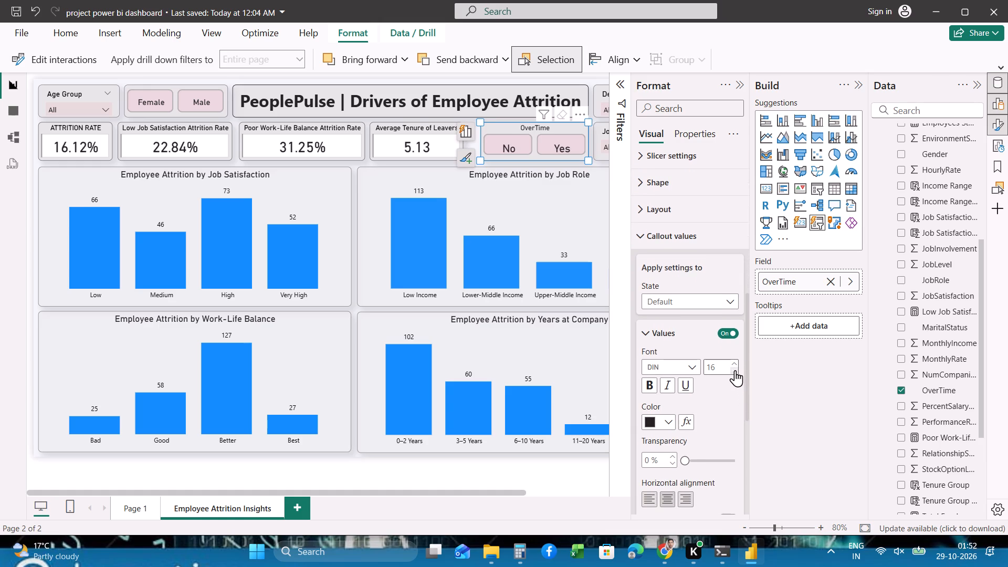
Try Wide padding for the OverTime slicer's buttons in the default state, and settle on the Narrow size.
scroll(727, 380, "down", 1)
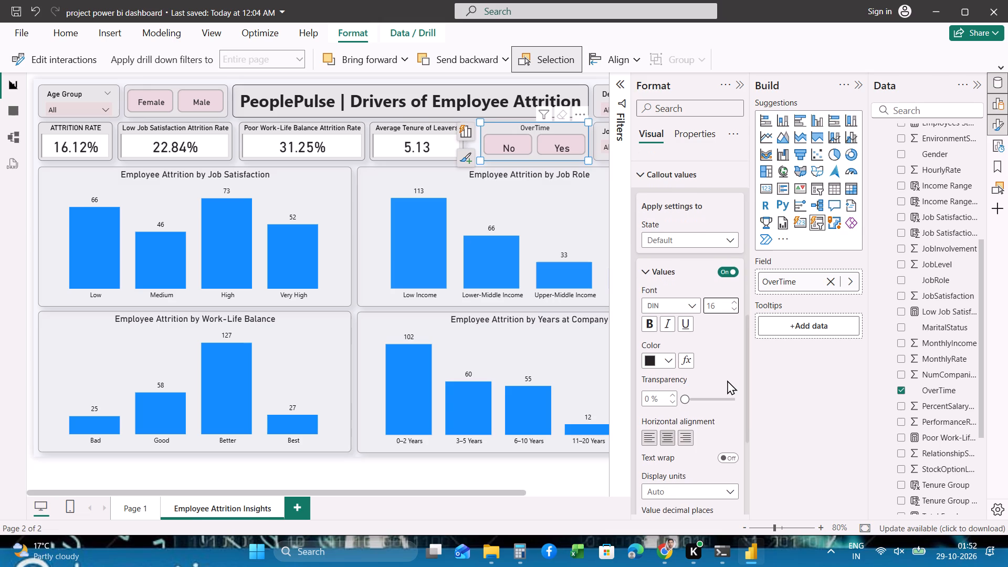
scroll(727, 380, "down", 3)
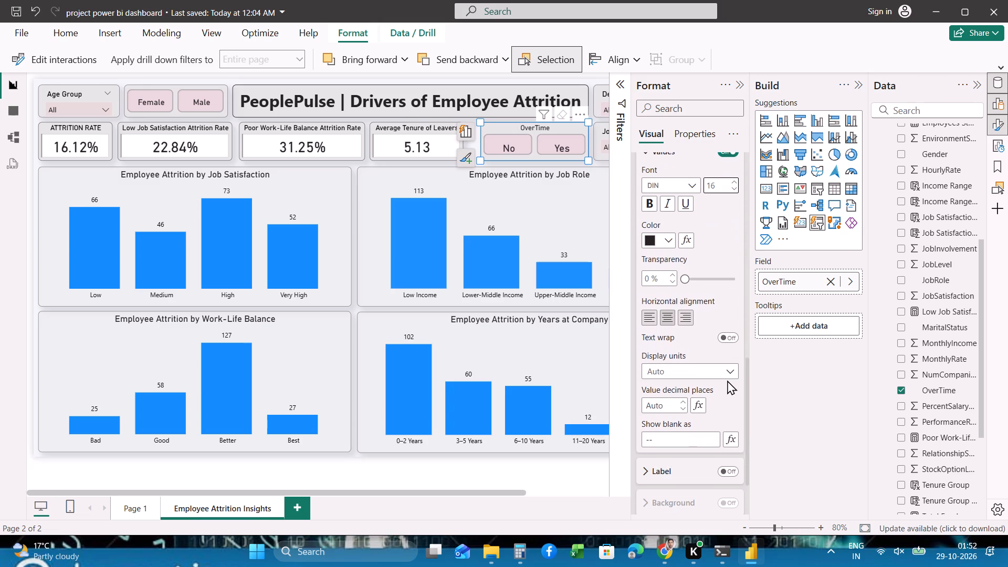
scroll(727, 380, "down", 1)
left_click(688, 390)
left_click(688, 390)
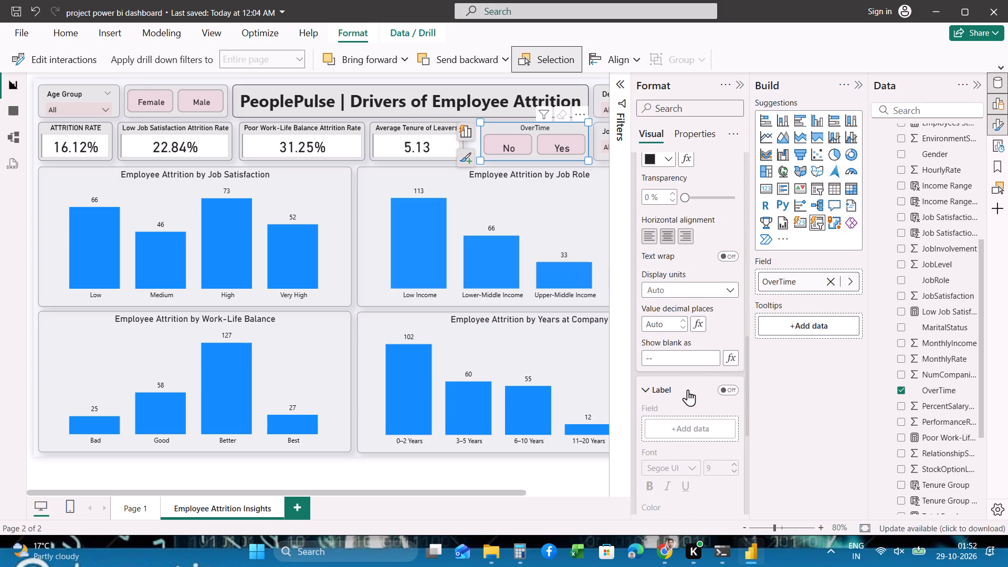
scroll(688, 390, "down", 1)
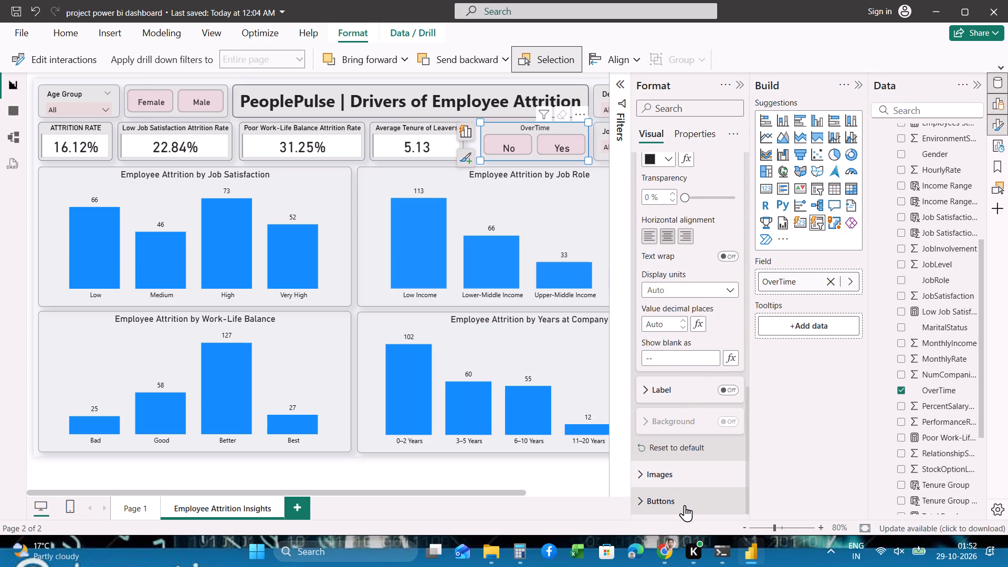
left_click(685, 505)
scroll(685, 505, "down", 3)
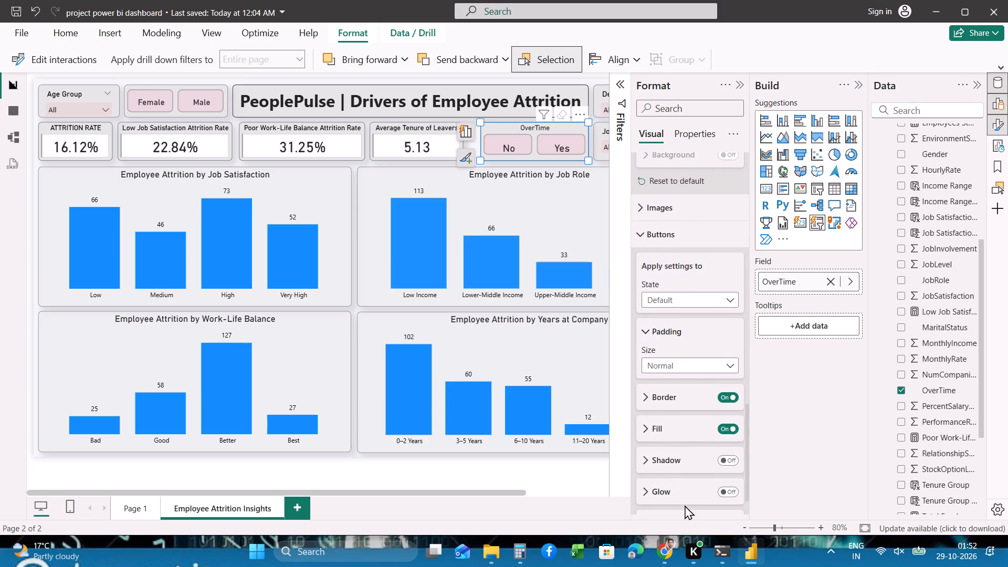
scroll(685, 505, "down", 2)
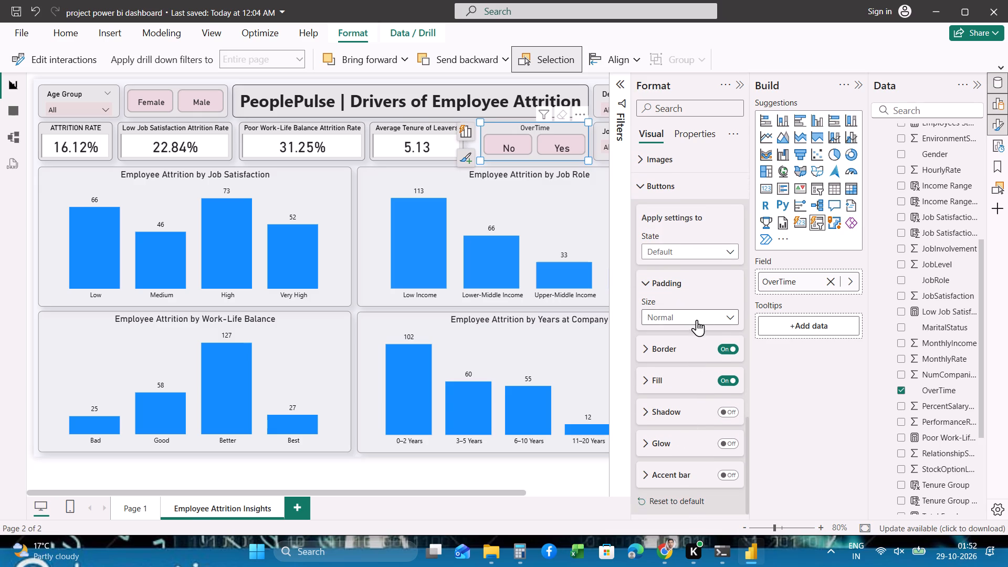
left_click(696, 314)
left_click(689, 334)
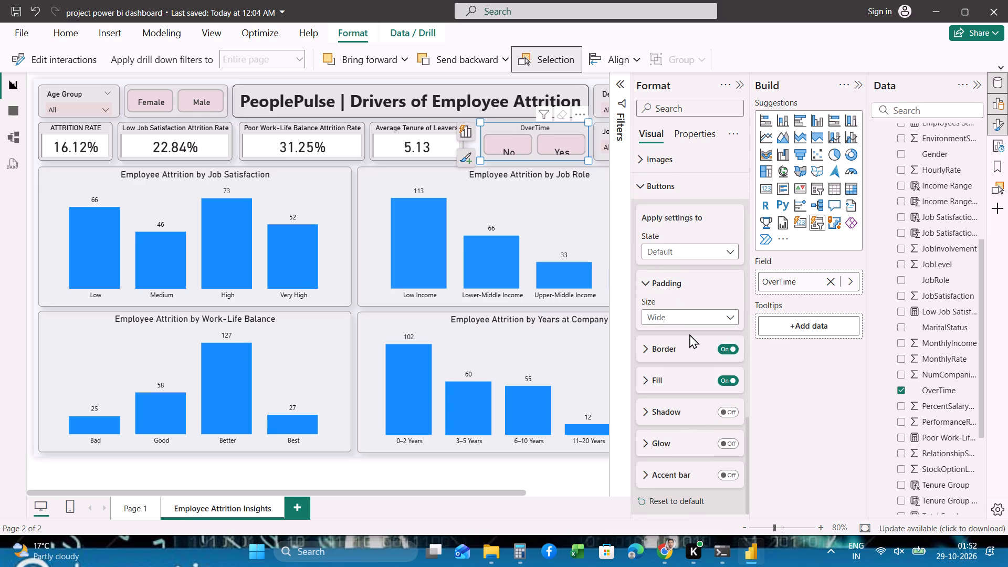
left_click(694, 314)
left_click(688, 364)
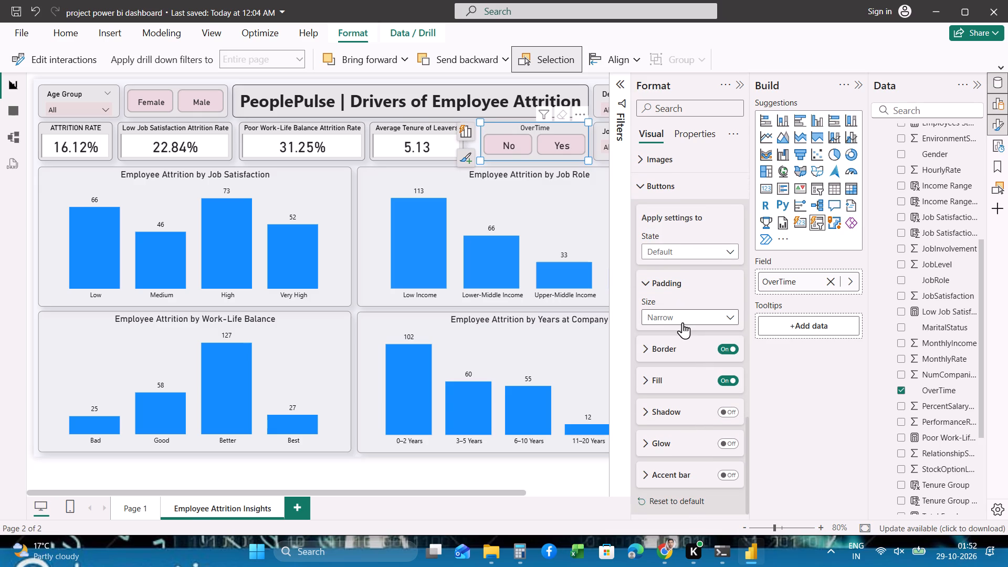
Switch the OverTime slicer's button padding to Custom and set the bottom padding to 8 px.
left_click(682, 321)
left_click(681, 380)
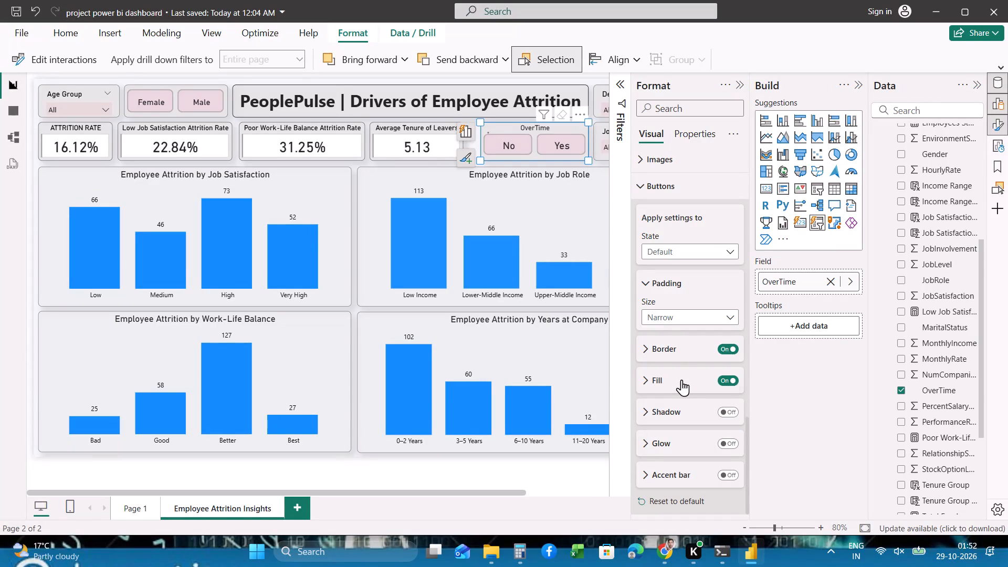
scroll(681, 375, "down", 1)
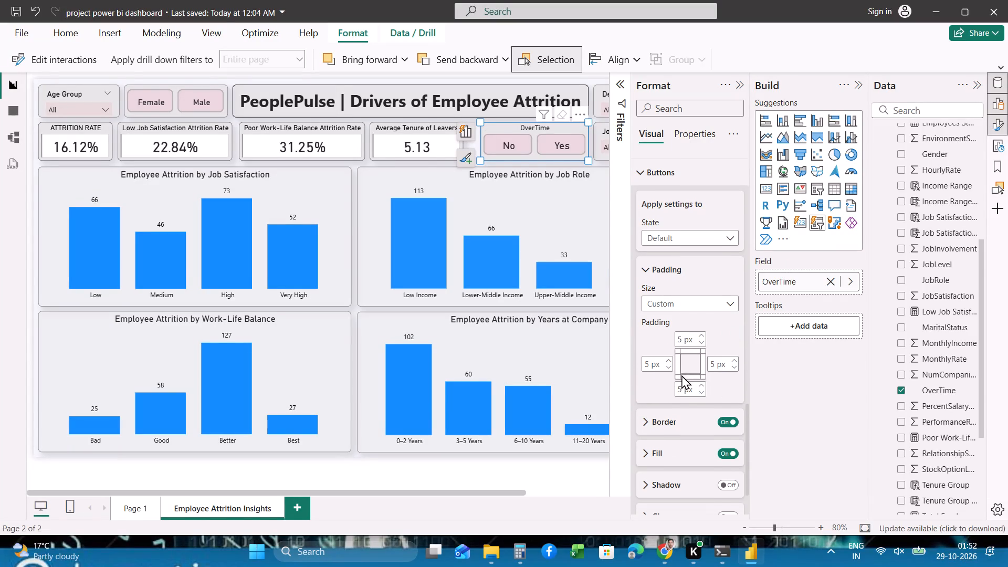
scroll(681, 375, "down", 1)
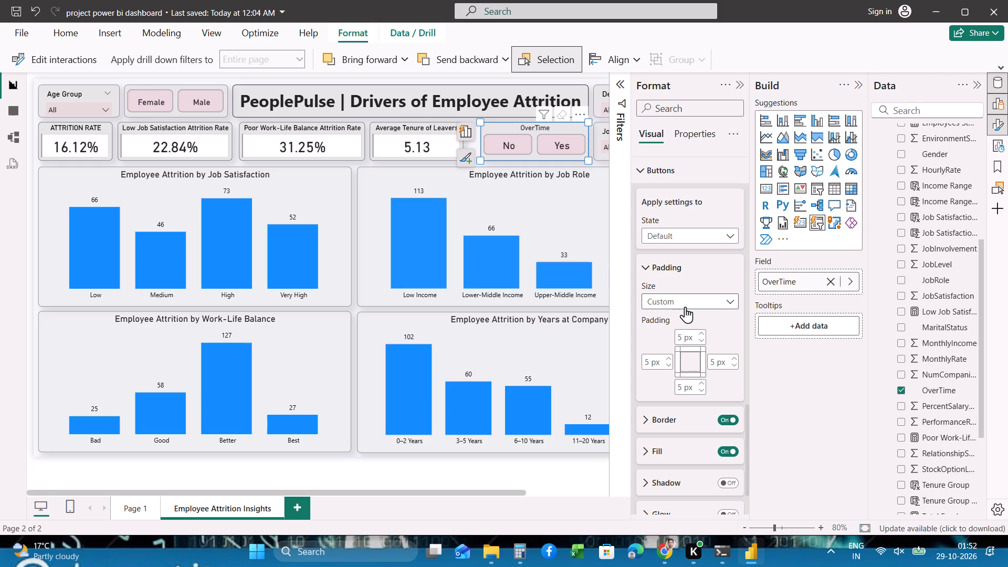
left_click(681, 385)
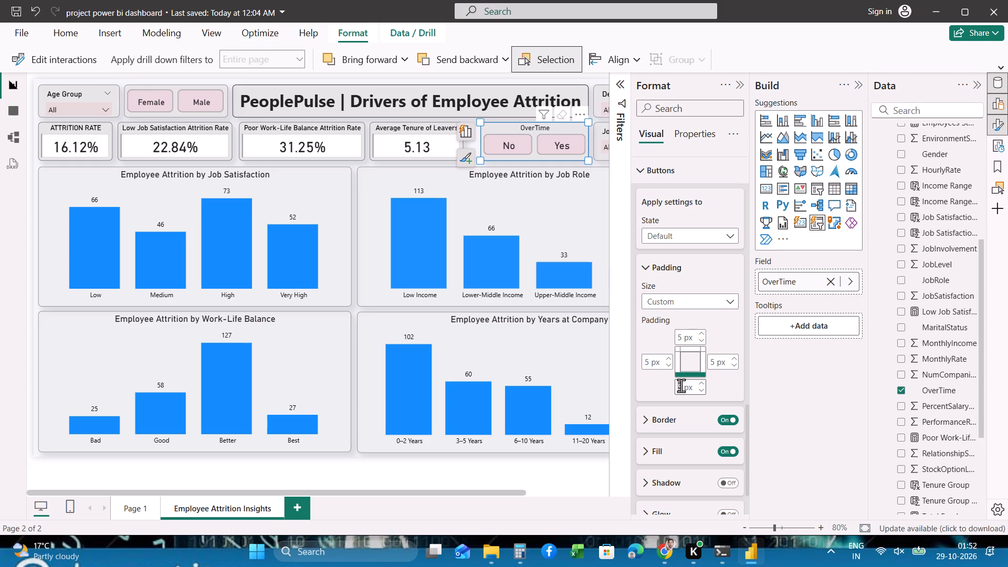
key("6")
key("BackSpace")
key("7")
key("BackSpace")
type("10")
key("BackSpace")
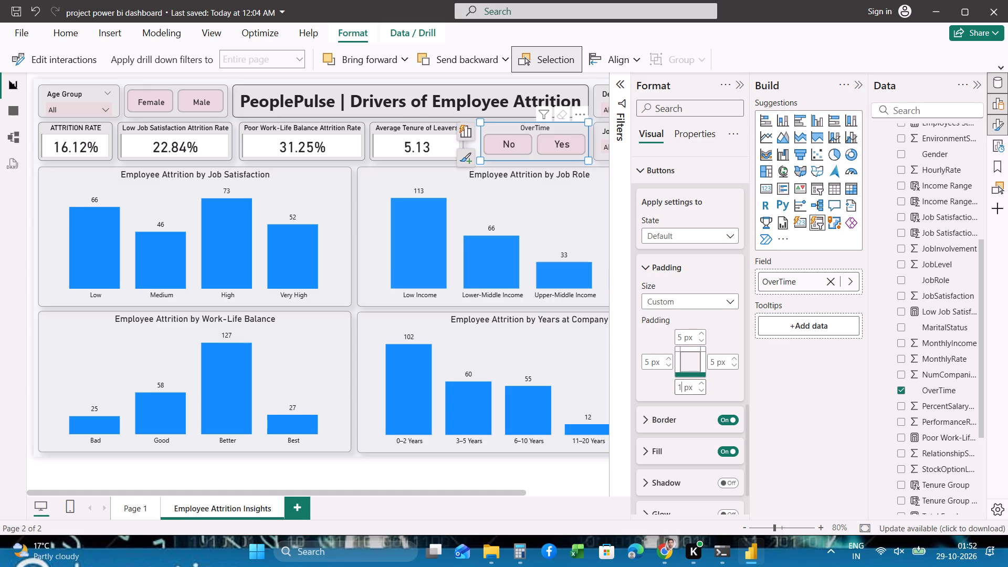
key("BackSpace")
key("8")
key("Return")
left_click(728, 323)
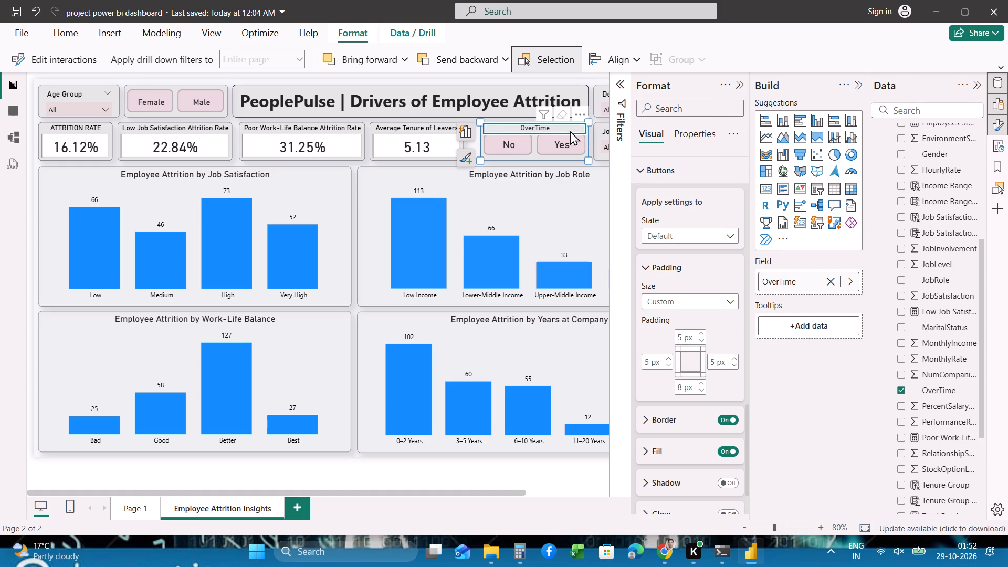
Compare the OverTime slicer's title with the Average Tenure of Leavers card's title and set the OverTime title's text color to black.
left_click(539, 128)
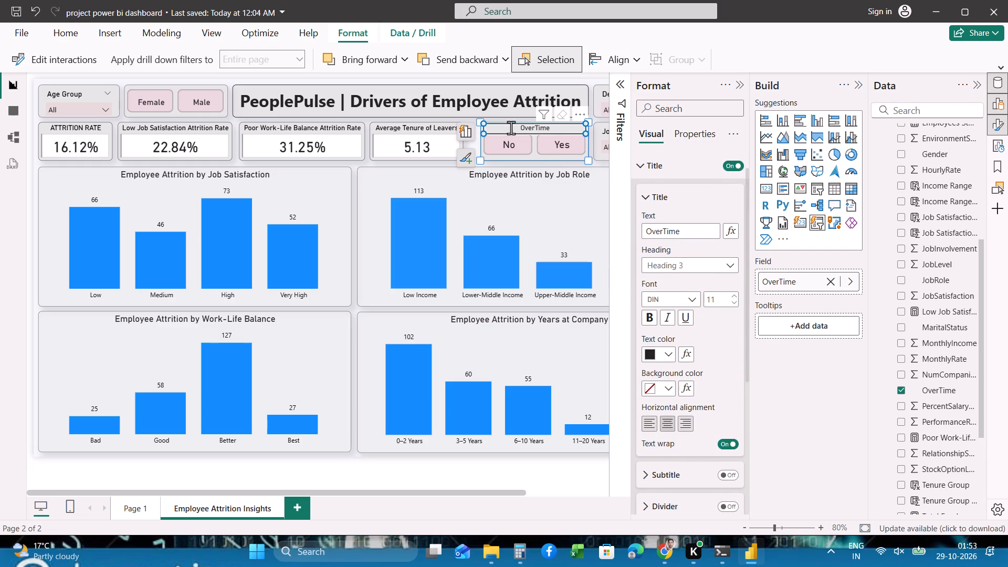
left_click(442, 127)
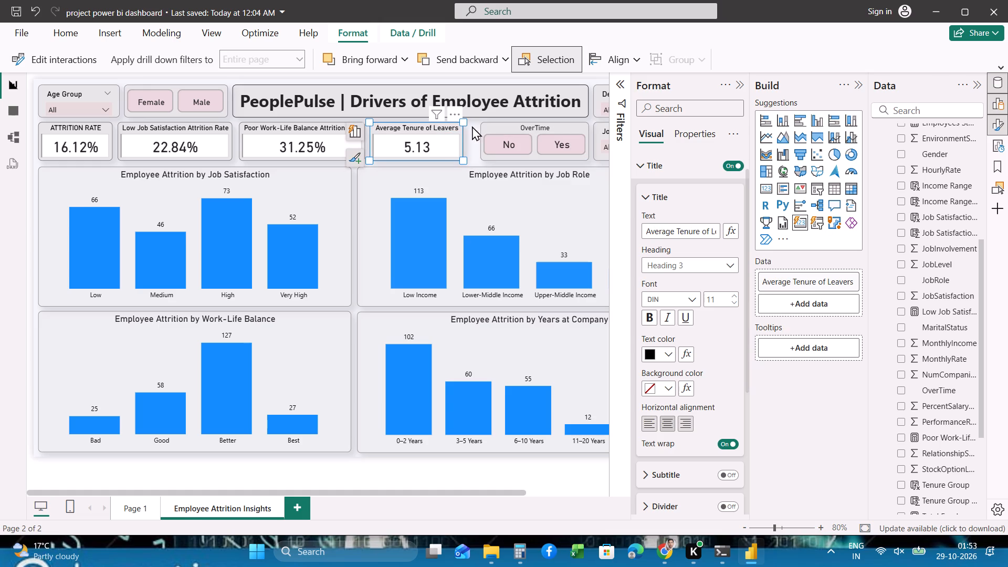
left_click(437, 125)
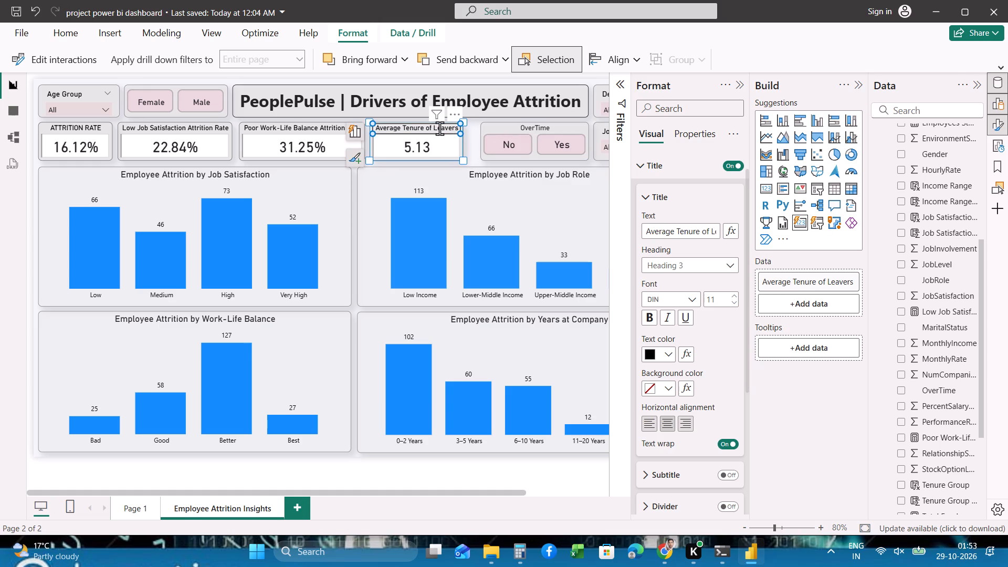
left_click(538, 128)
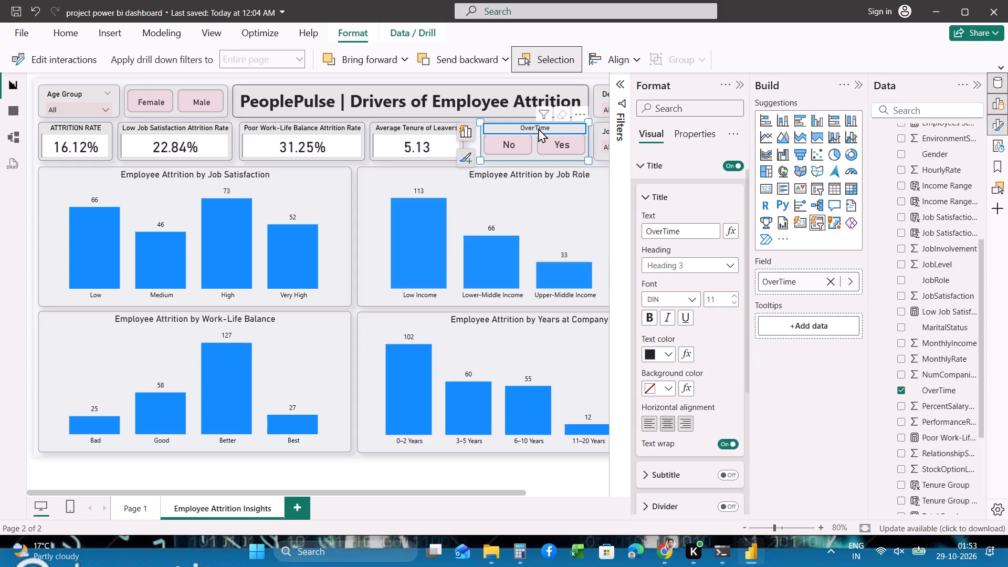
left_click(437, 127)
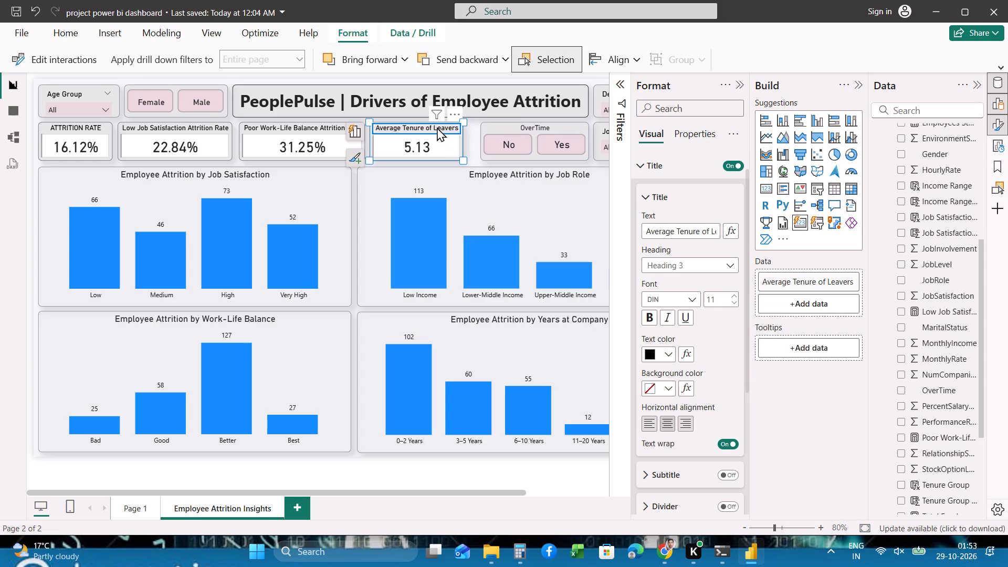
left_click(534, 127)
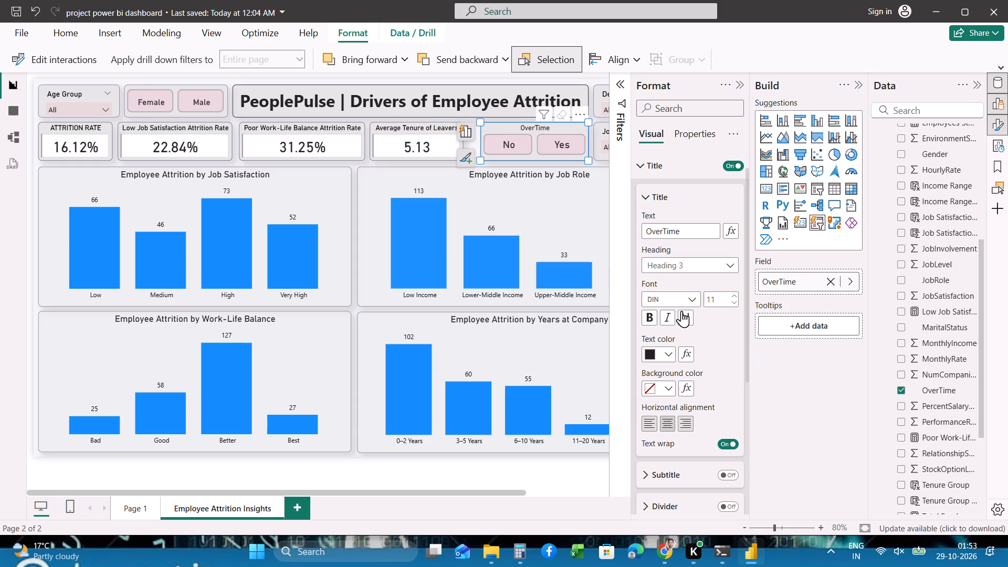
left_click(670, 352)
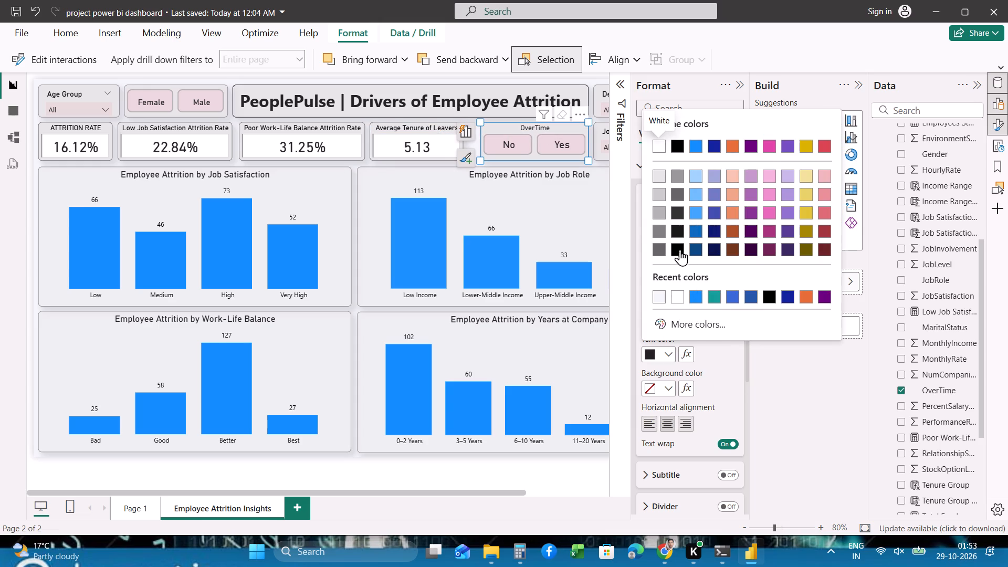
left_click(679, 252)
left_click(618, 209)
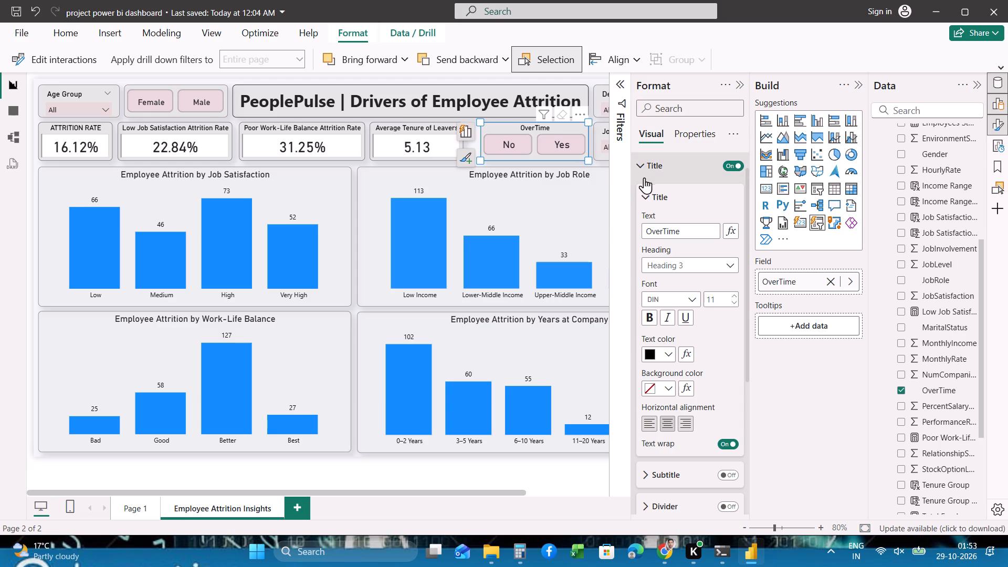
Collapse the Format and Build panes to give the report page more room.
left_click(739, 82)
left_click(860, 85)
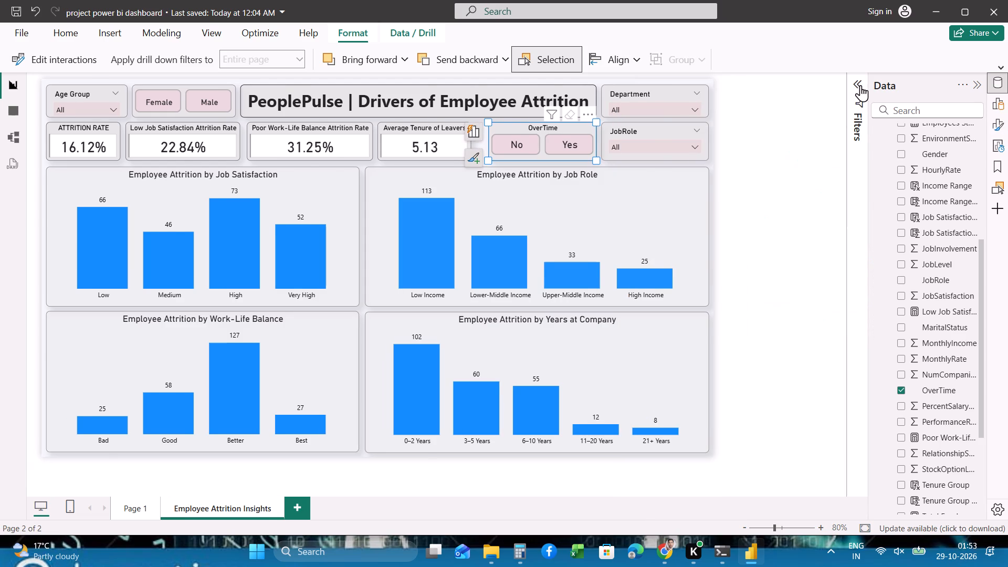
Test the JobRole slicer by filtering the page to Manufacturing Director, and clear the choice again.
left_click(752, 143)
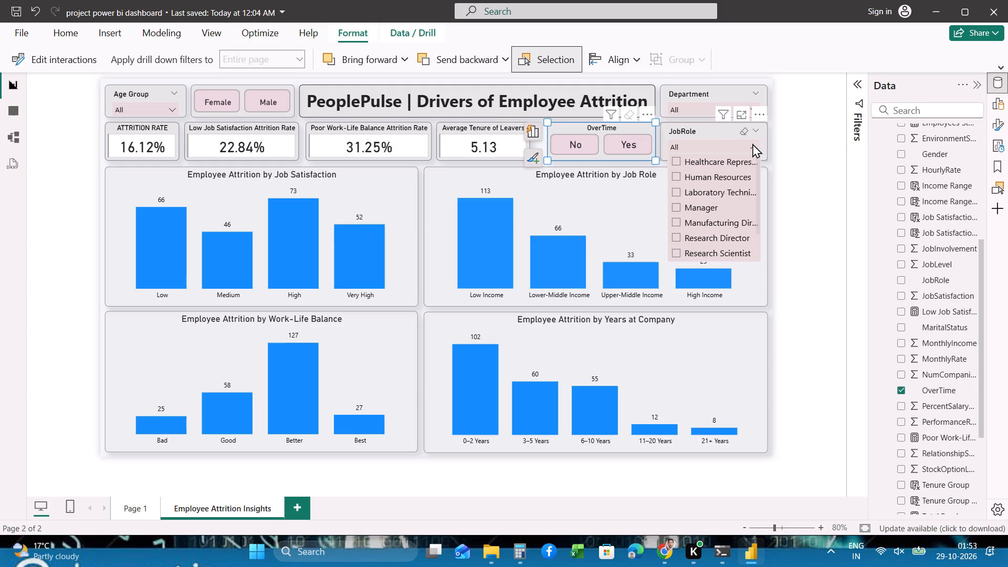
scroll(720, 197, "down", 3)
left_click(679, 190)
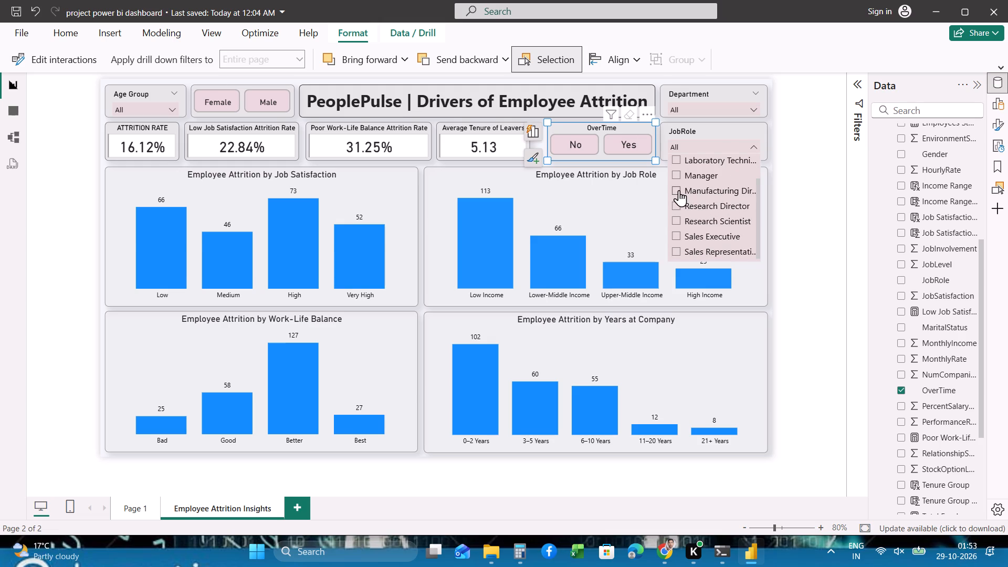
left_click(679, 190)
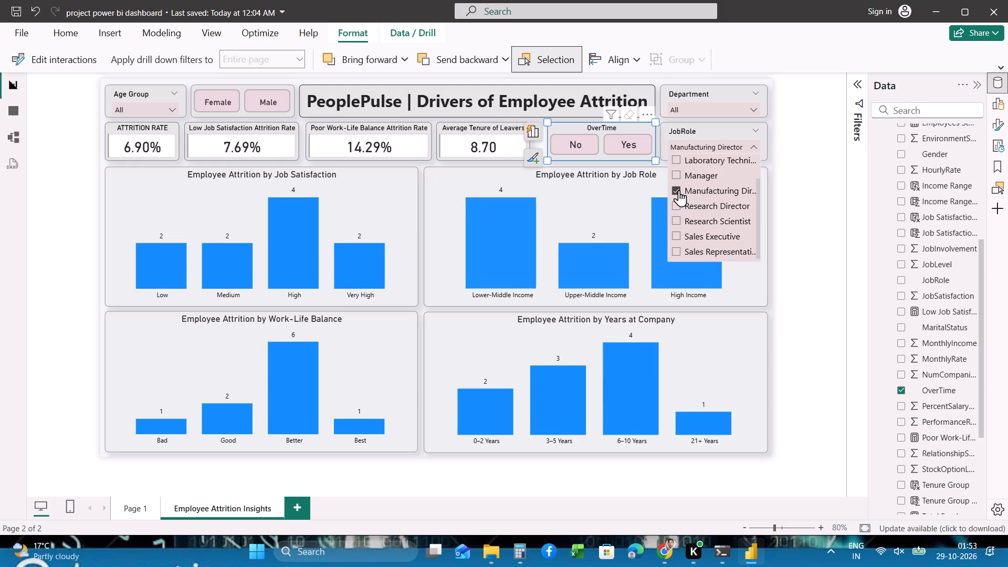
left_click(753, 150)
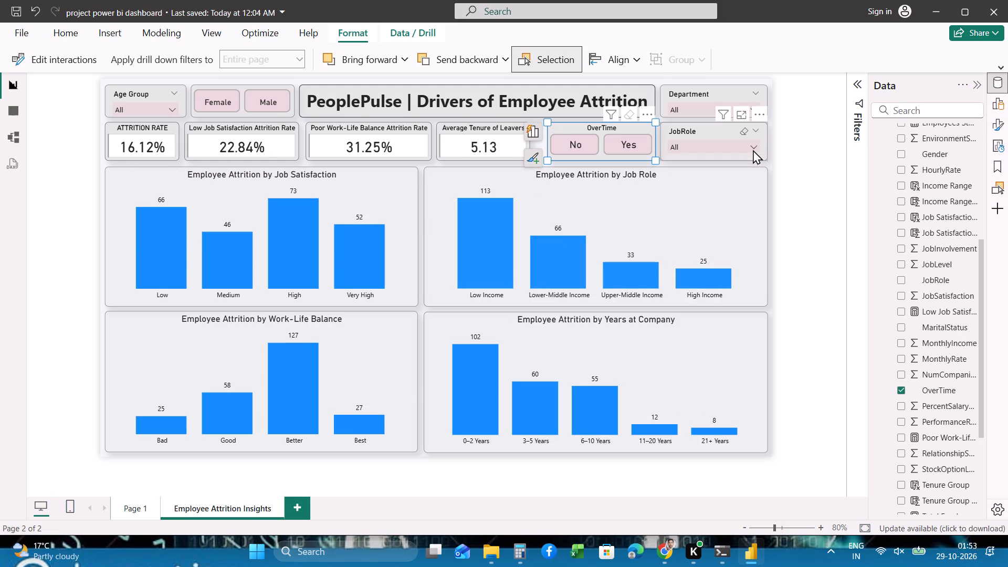
left_click(790, 149)
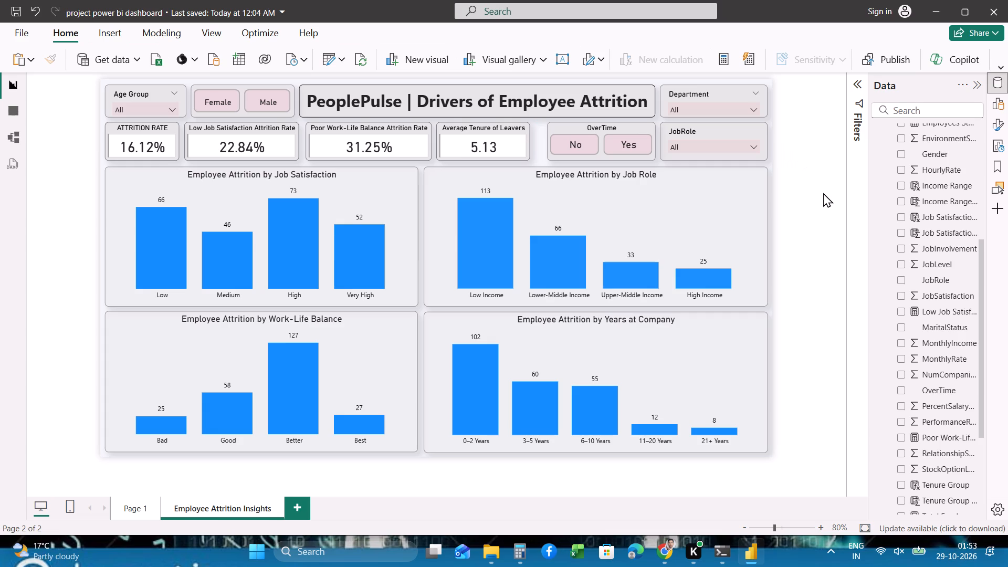
Examine the size, position and visual border settings of the Employee Attrition by Job Satisfaction chart.
left_click_drag(823, 193, 501, 262)
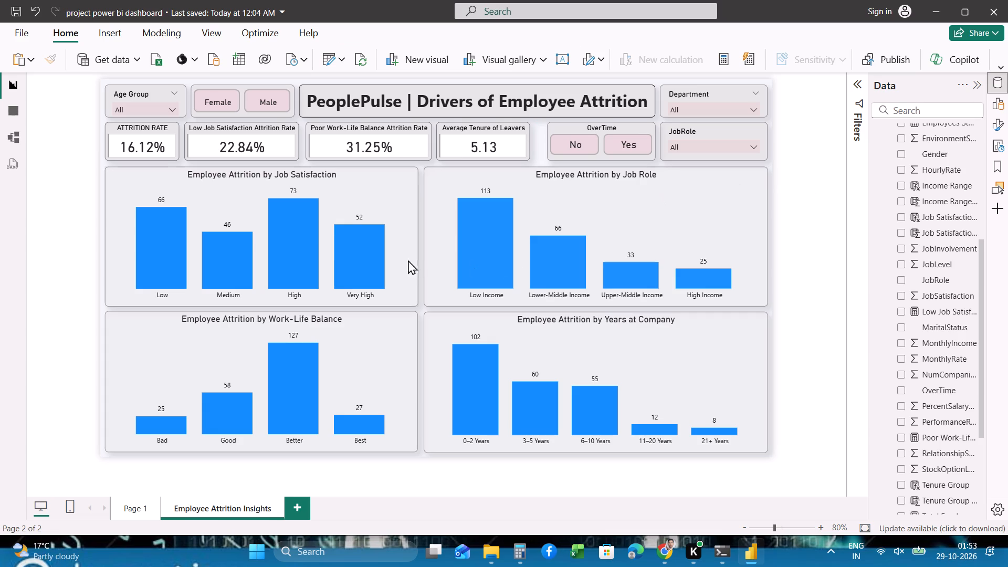
left_click(396, 264)
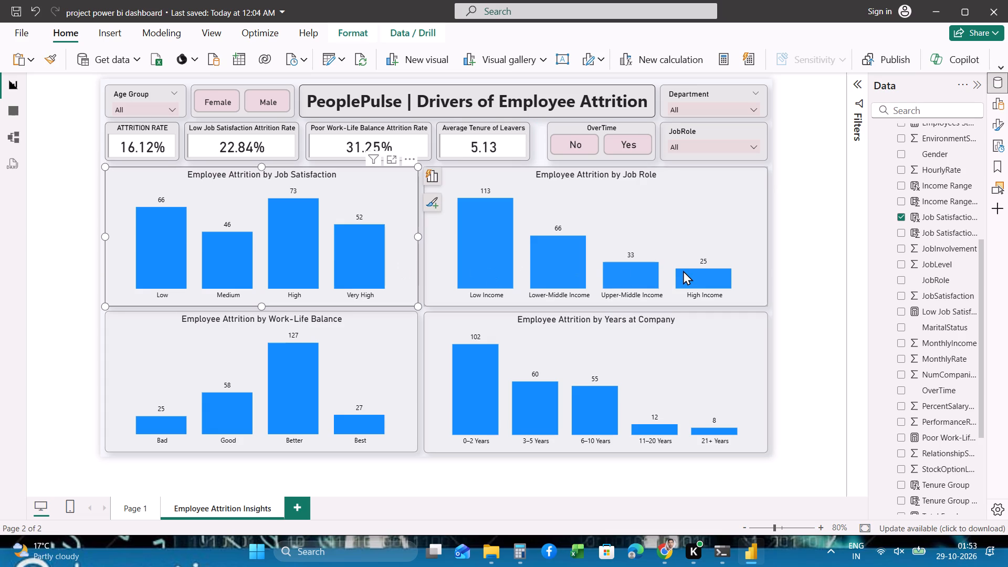
scroll(683, 270, "left", 1)
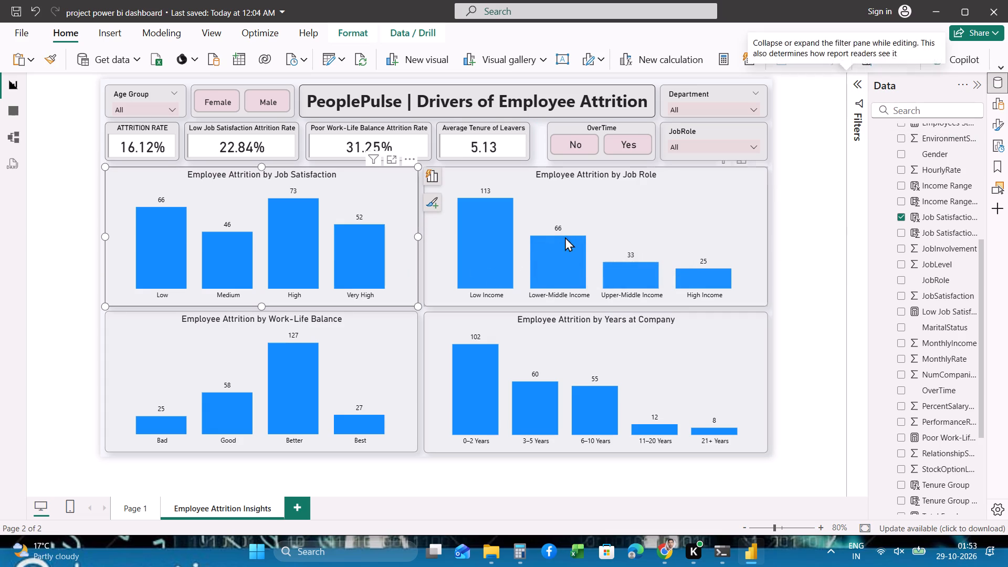
double_click(396, 255)
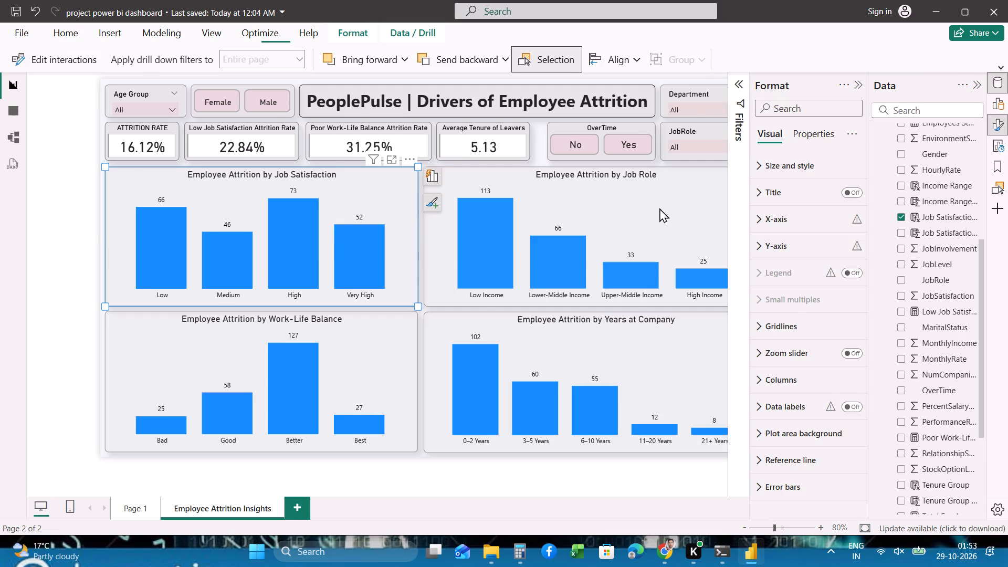
left_click_drag(757, 332, 790, 236)
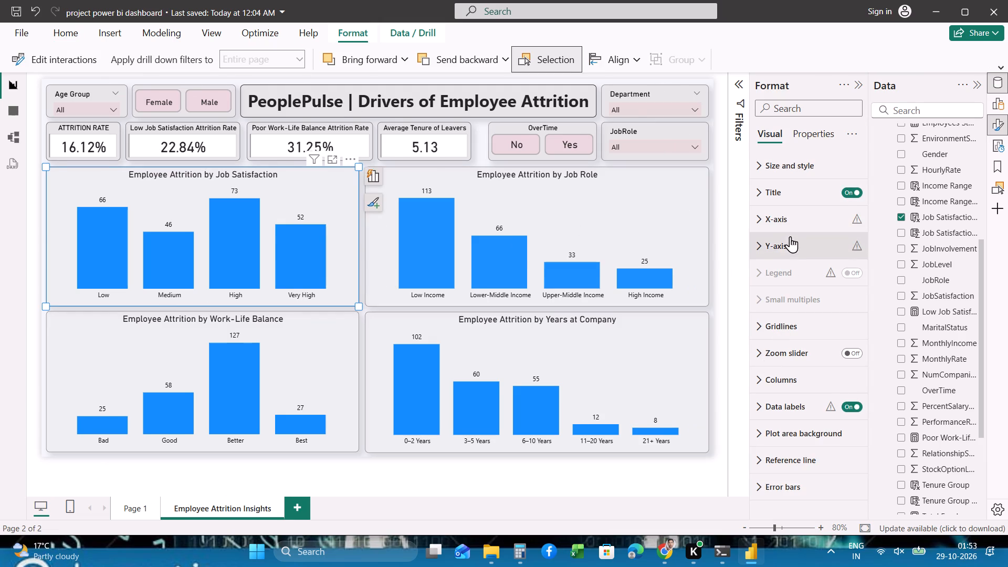
left_click_drag(790, 236, 785, 211)
left_click(759, 165)
scroll(779, 334, "down", 1)
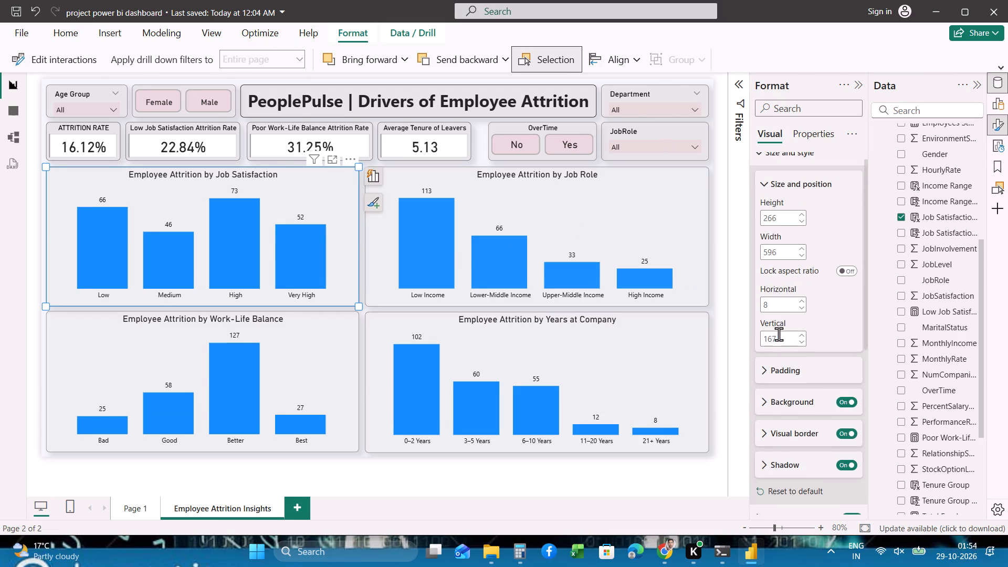
scroll(779, 334, "down", 1)
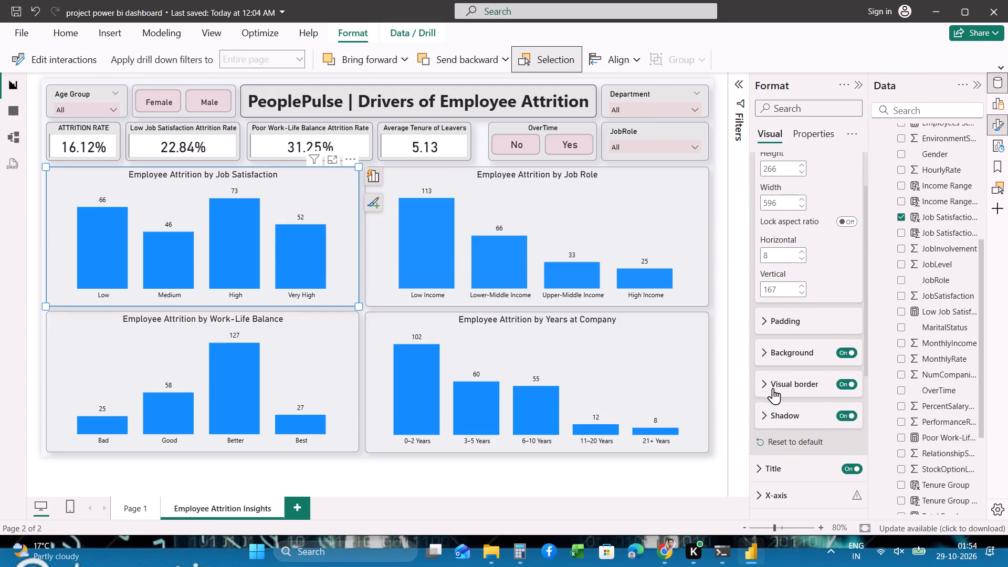
left_click(773, 387)
scroll(773, 387, "down", 2)
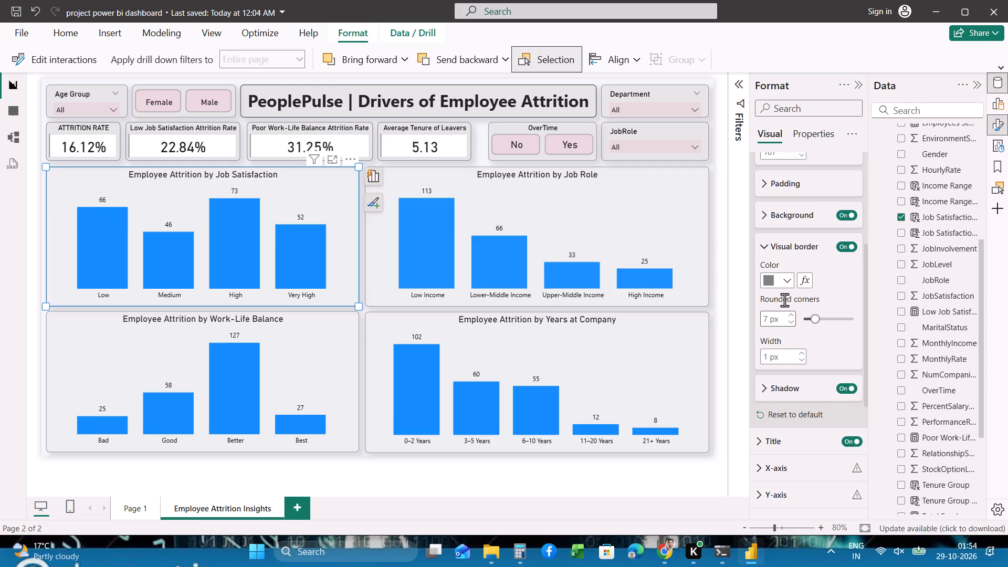
Collapse the Format and Data panes and deselect the chart to give the report page more room.
left_click(859, 87)
left_click(974, 85)
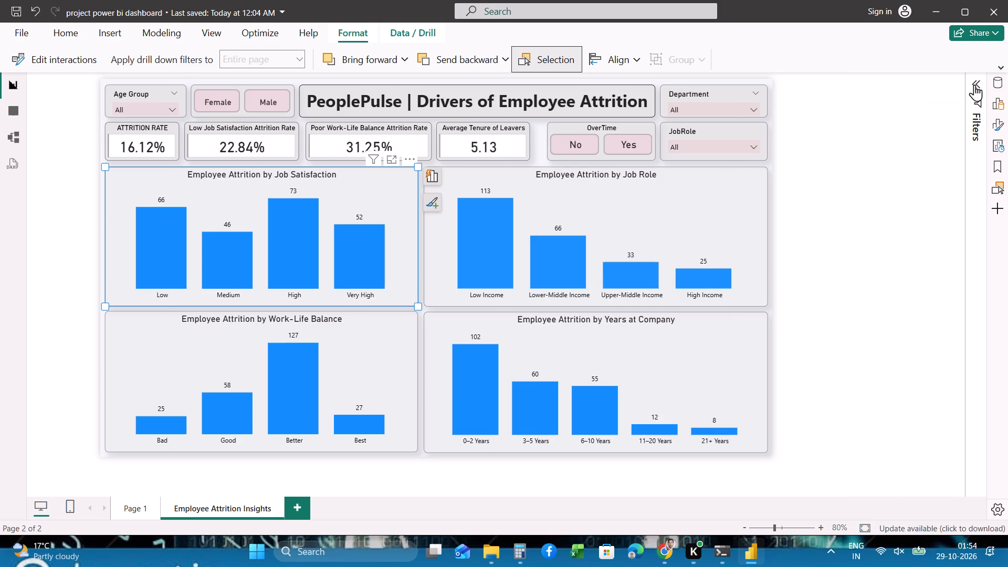
scroll(863, 187, "up", 1)
left_click(853, 211)
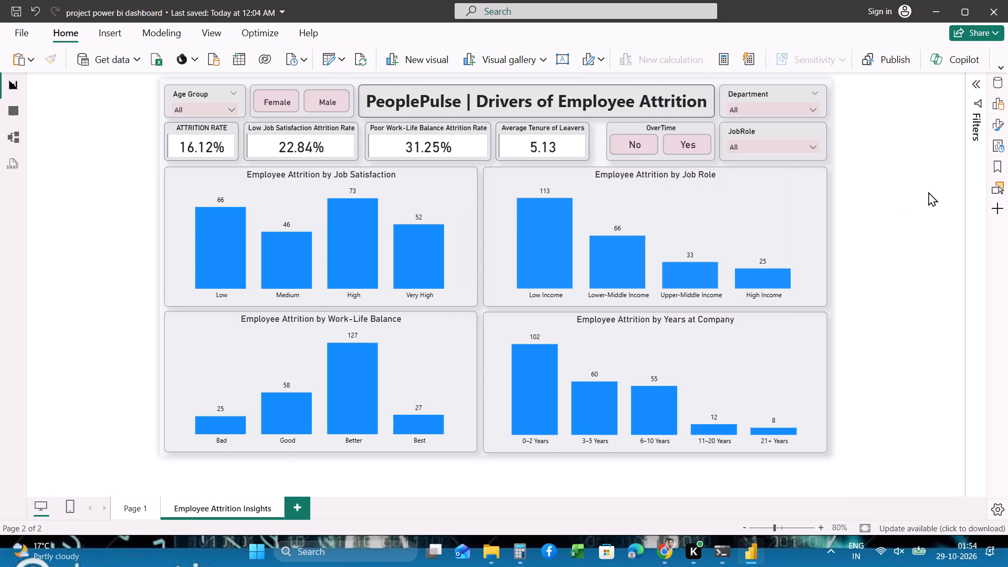
Set the callout value color of the ATTRITION RATE card to black.
double_click(215, 128)
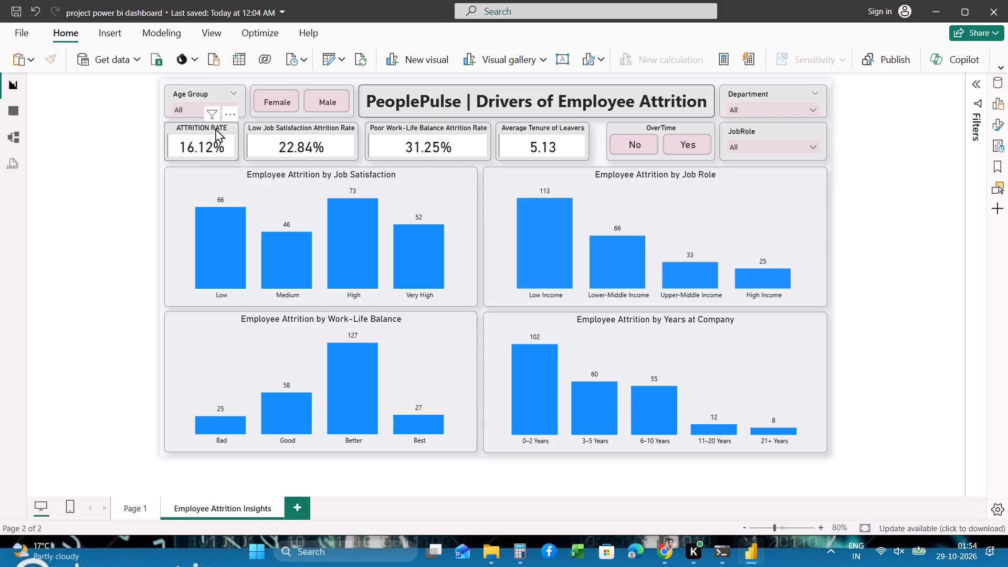
double_click(215, 128)
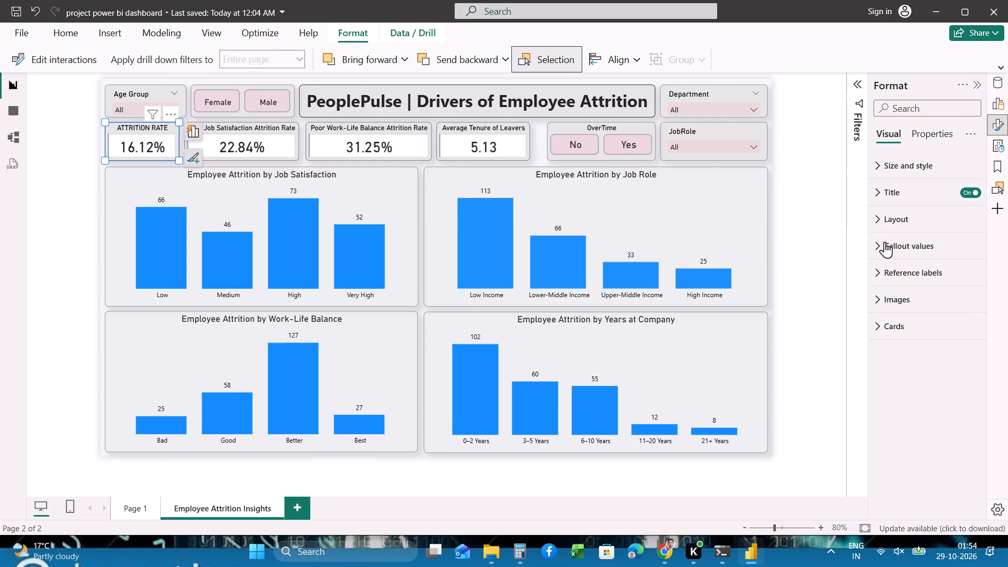
left_click(883, 244)
scroll(883, 244, "down", 1)
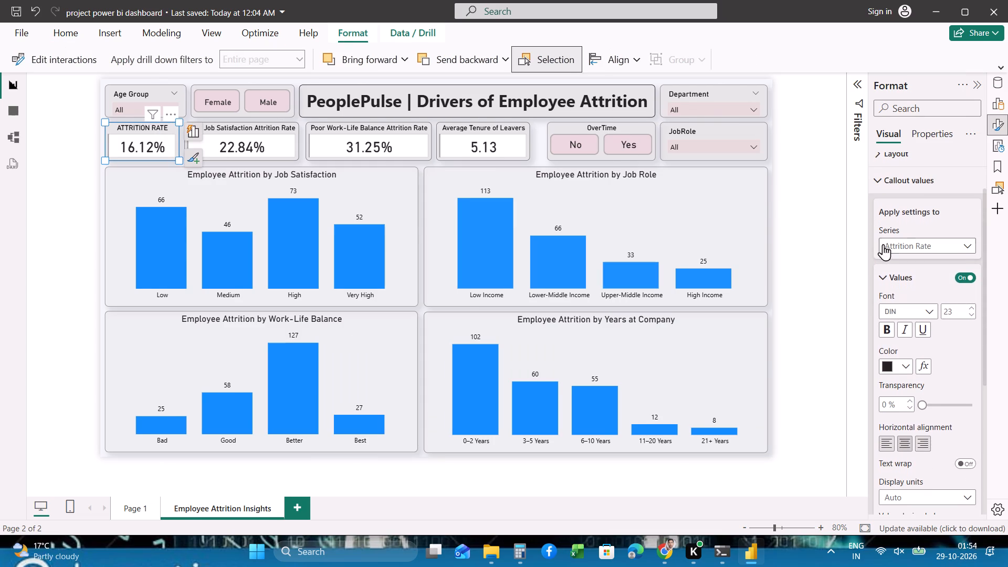
left_click(909, 367)
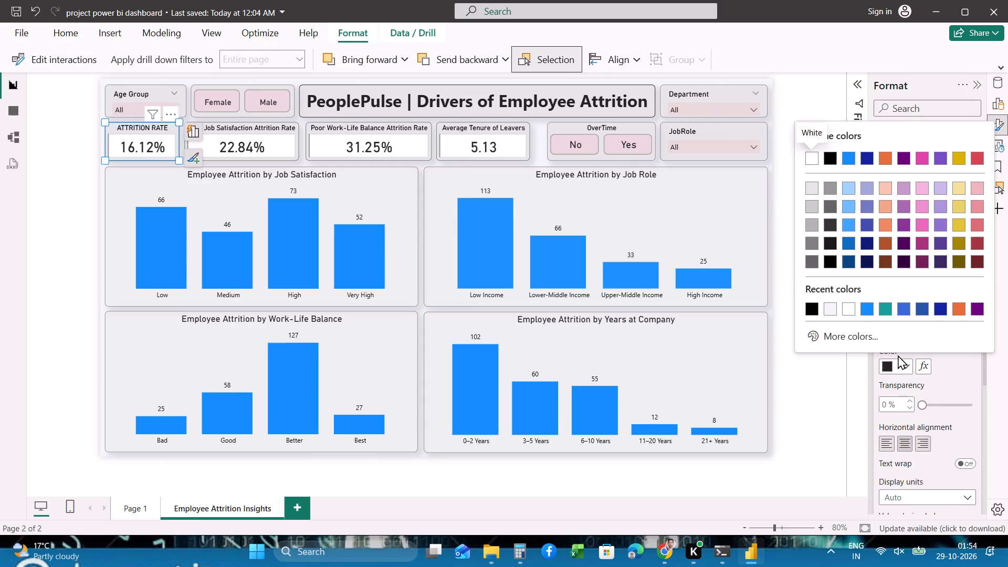
left_click(812, 307)
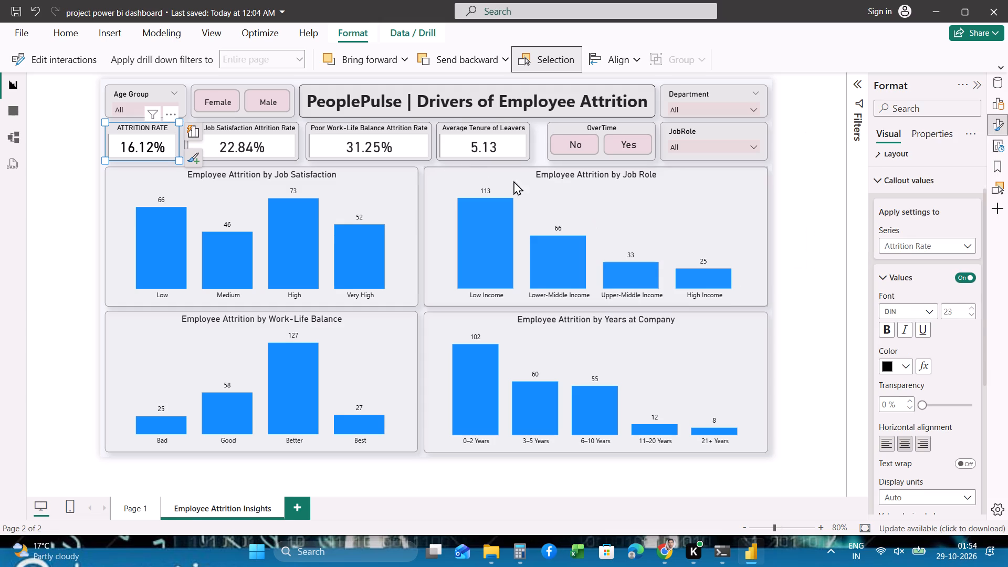
Set the title text color of the Low Job Satisfaction Attrition Rate card to black.
double_click(285, 130)
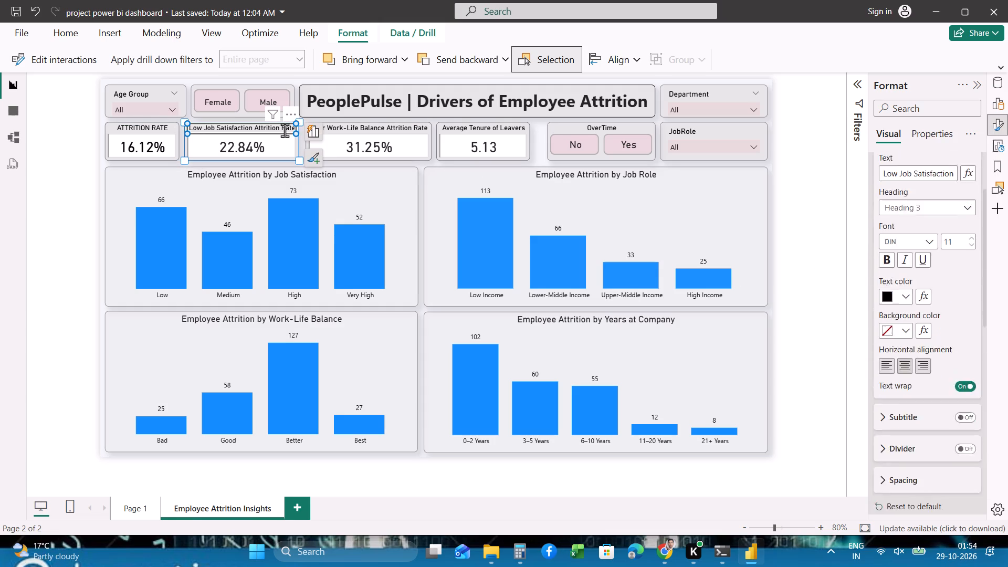
left_click(903, 353)
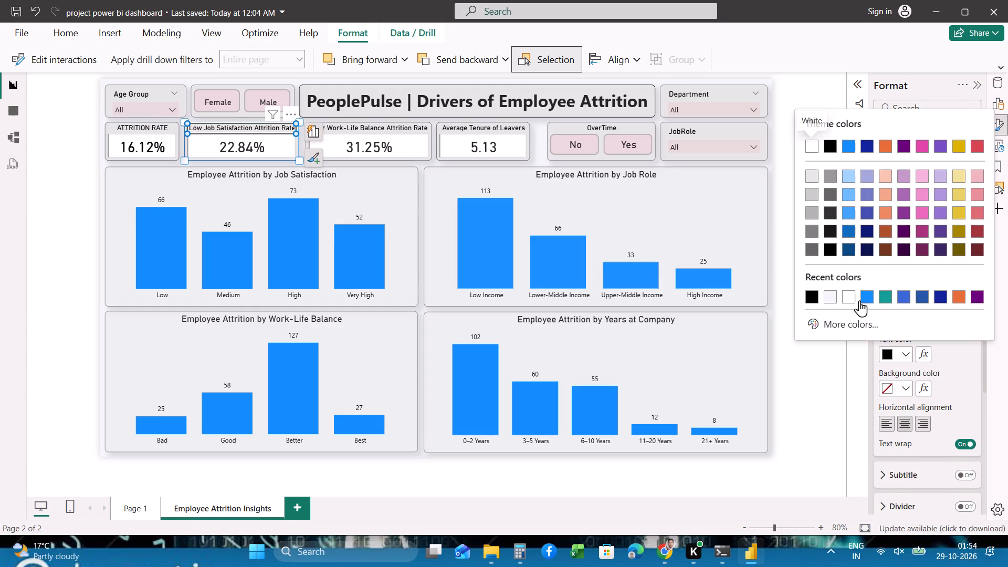
left_click(810, 299)
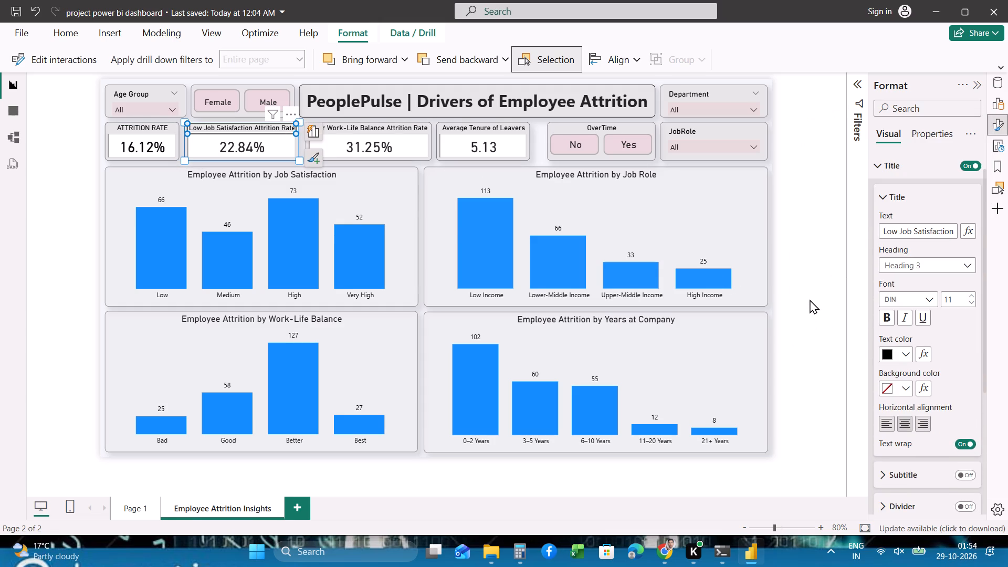
Compare the title formatting of the four KPI cards, from ATTRITION RATE to Average Tenure of Leavers, and deselect them.
left_click(158, 129)
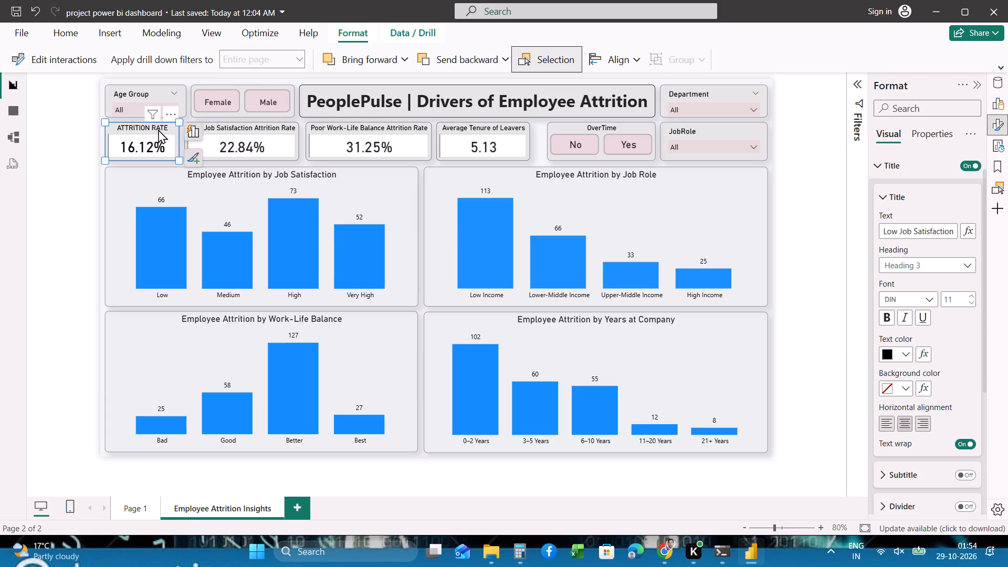
left_click(159, 129)
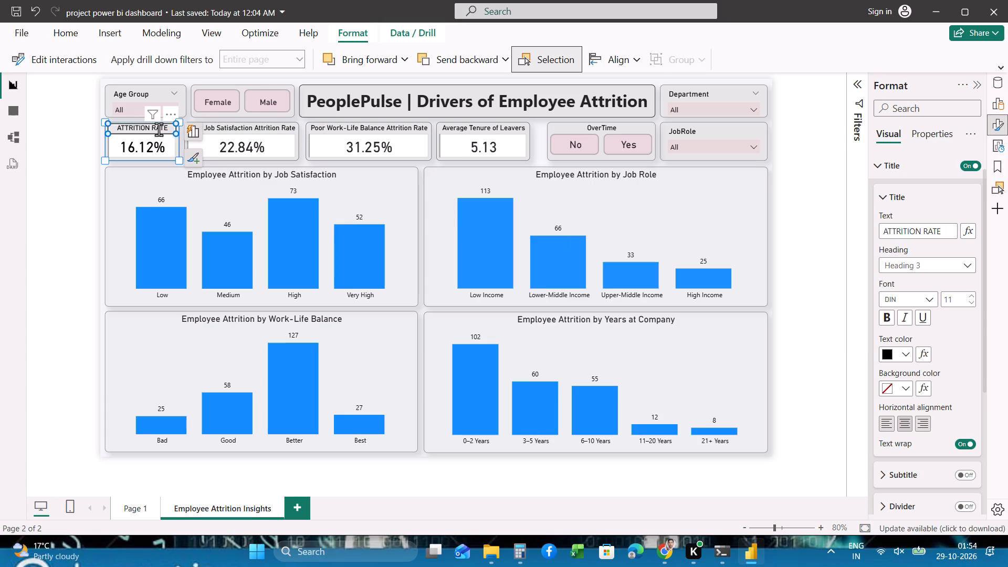
left_click(246, 130)
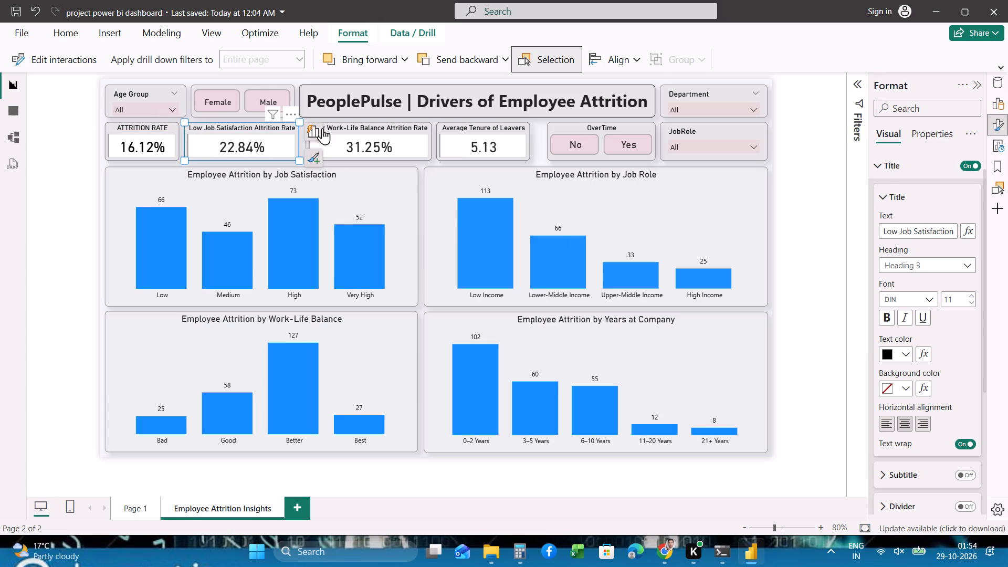
left_click(352, 131)
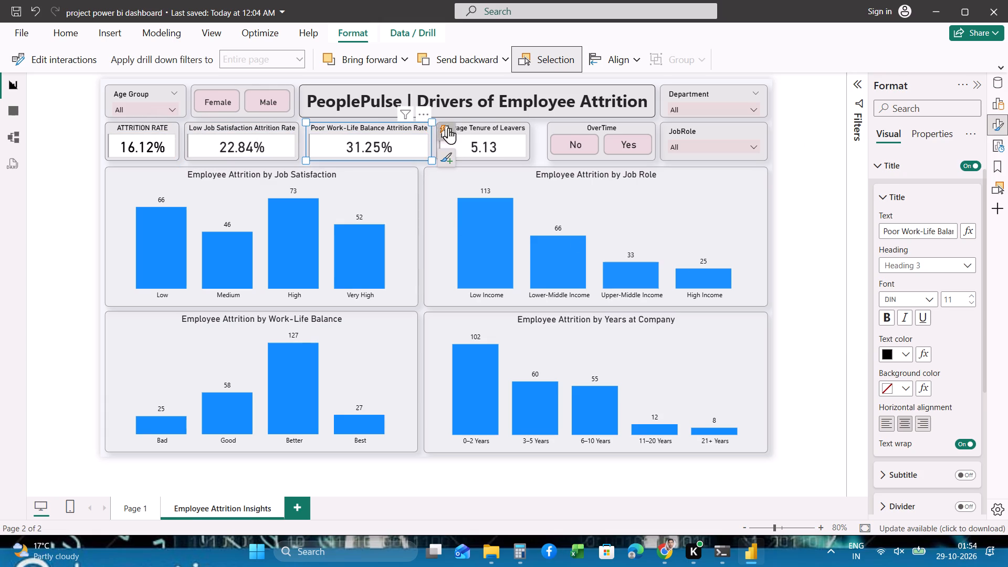
left_click(474, 128)
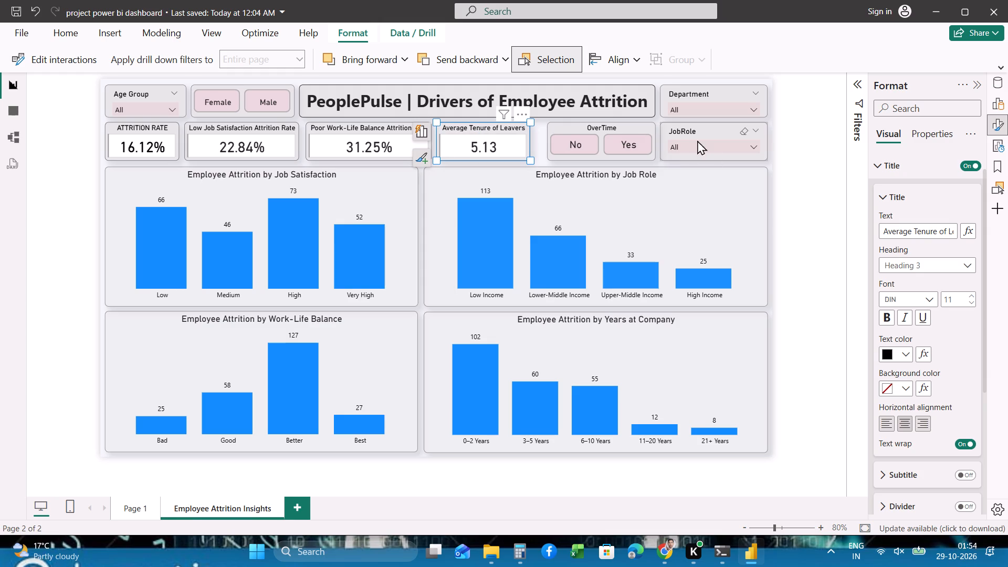
left_click(798, 176)
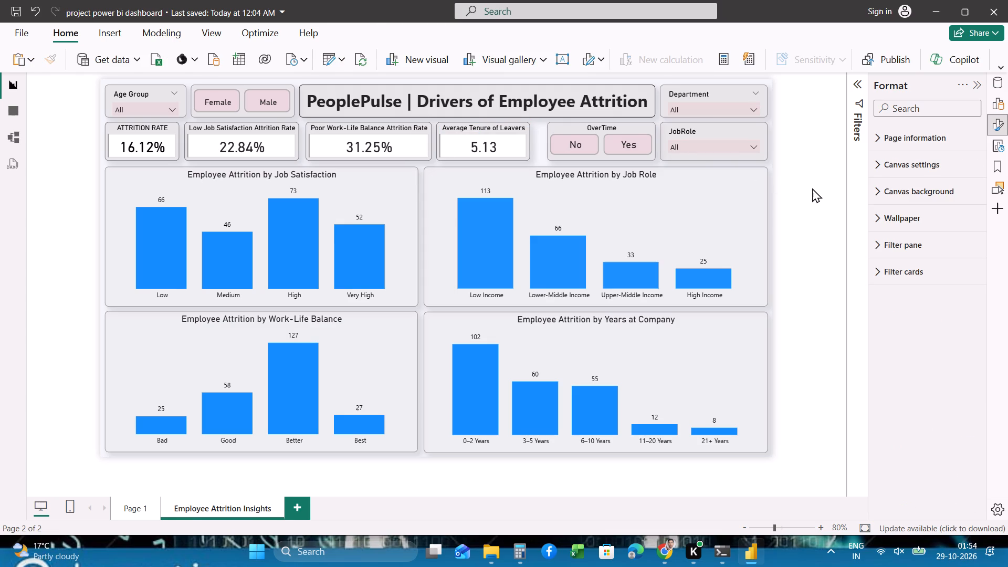
left_click(812, 188)
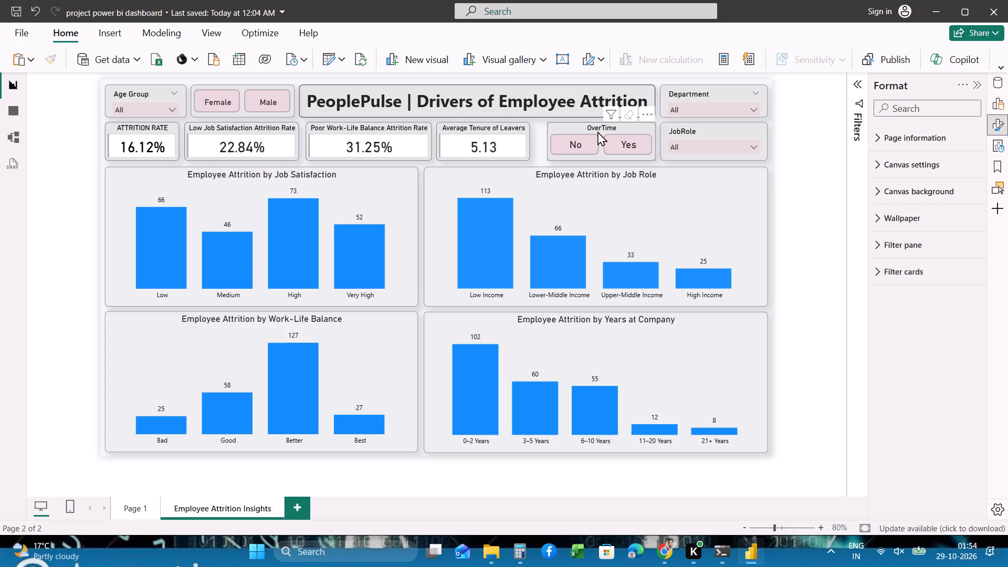
Test the OverTime slicer by filtering the page with its Yes and No choices, and clear the selection again.
left_click(622, 142)
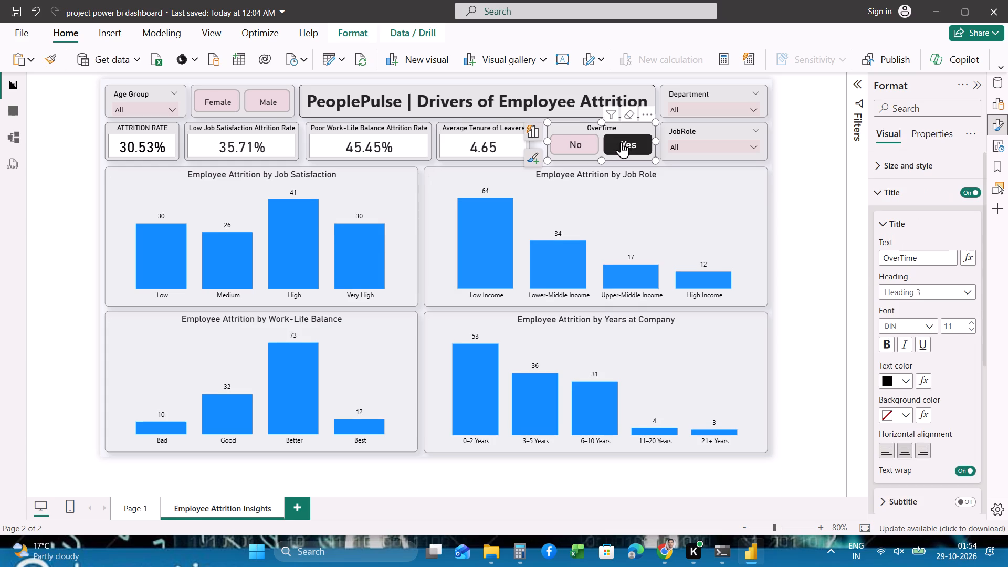
left_click(585, 148)
left_click(585, 148)
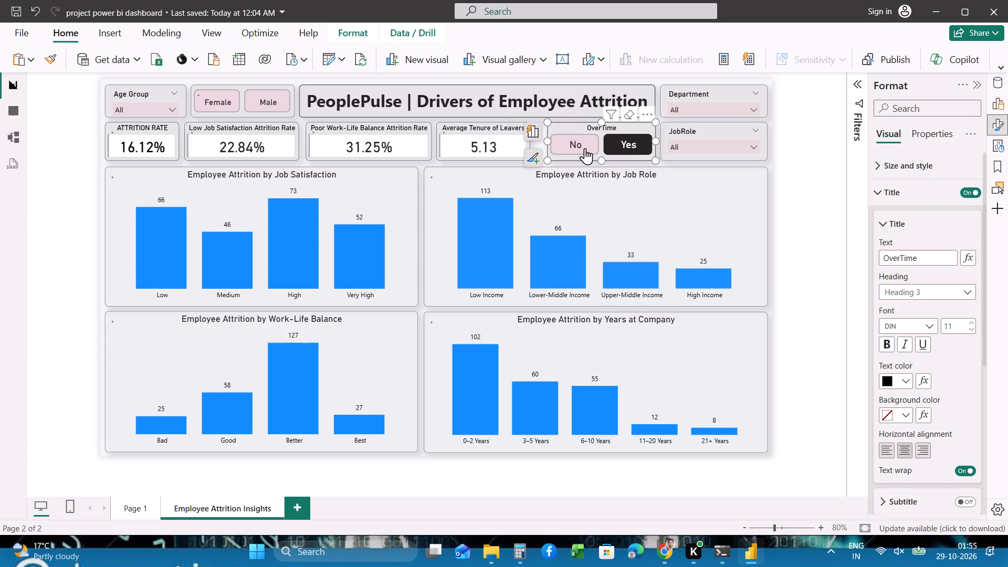
left_click(622, 147)
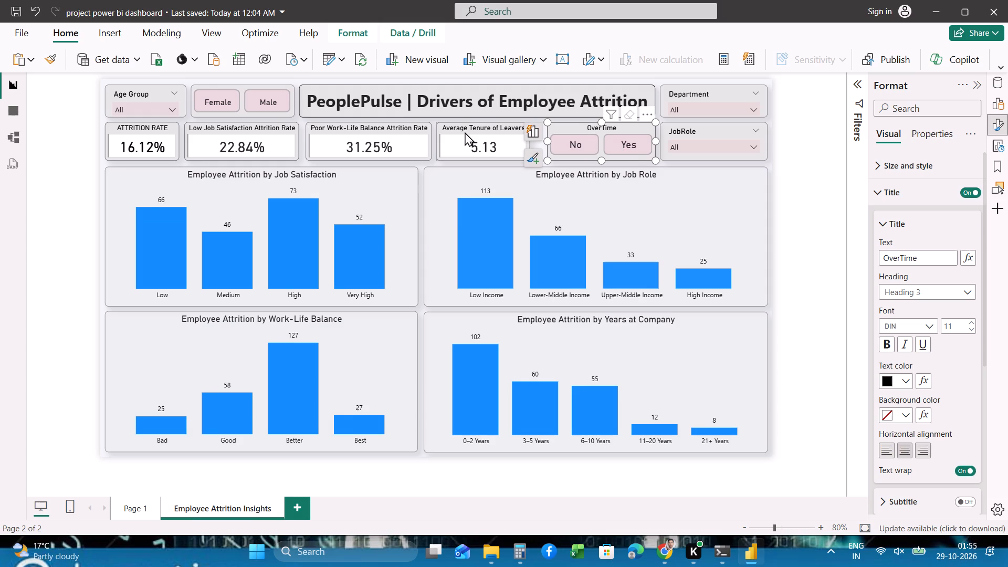
Test the gender slicer with Male and Female in turn, clearing each choice again.
left_click(276, 102)
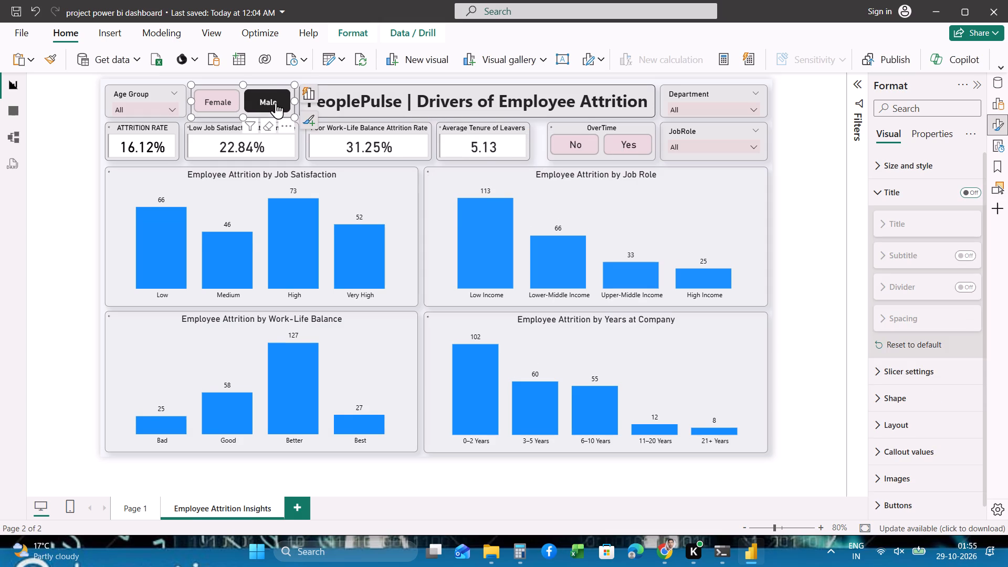
left_click(276, 102)
left_click(227, 103)
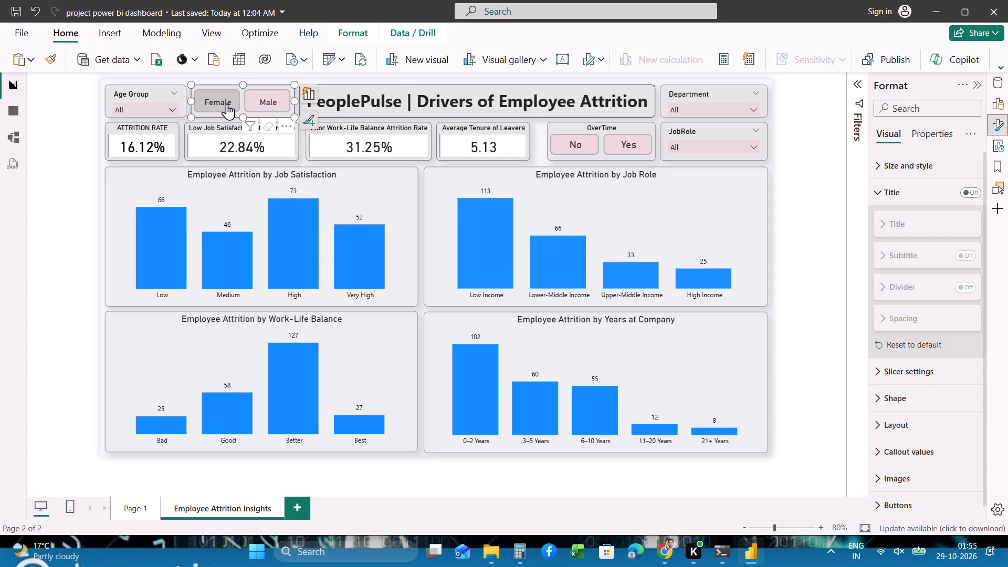
left_click(227, 103)
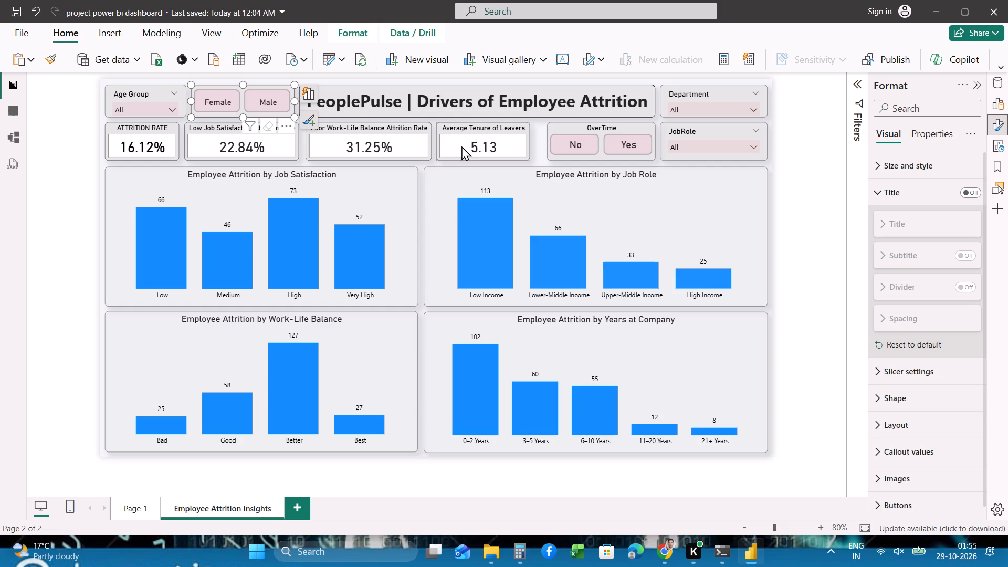
Increase the callout values' font size in the gender slicer to 15.
scroll(905, 355, "down", 2)
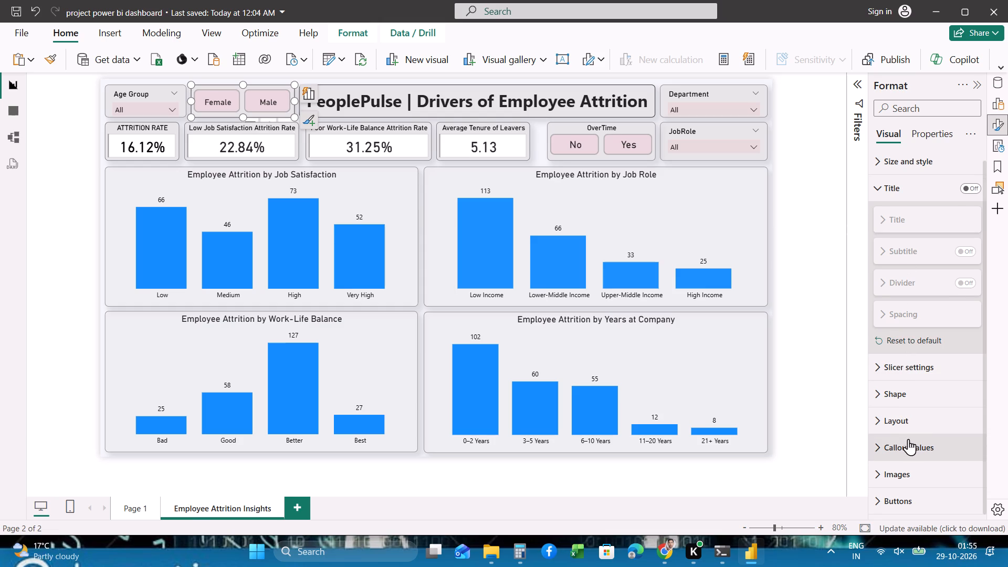
left_click(907, 444)
scroll(907, 444, "down", 3)
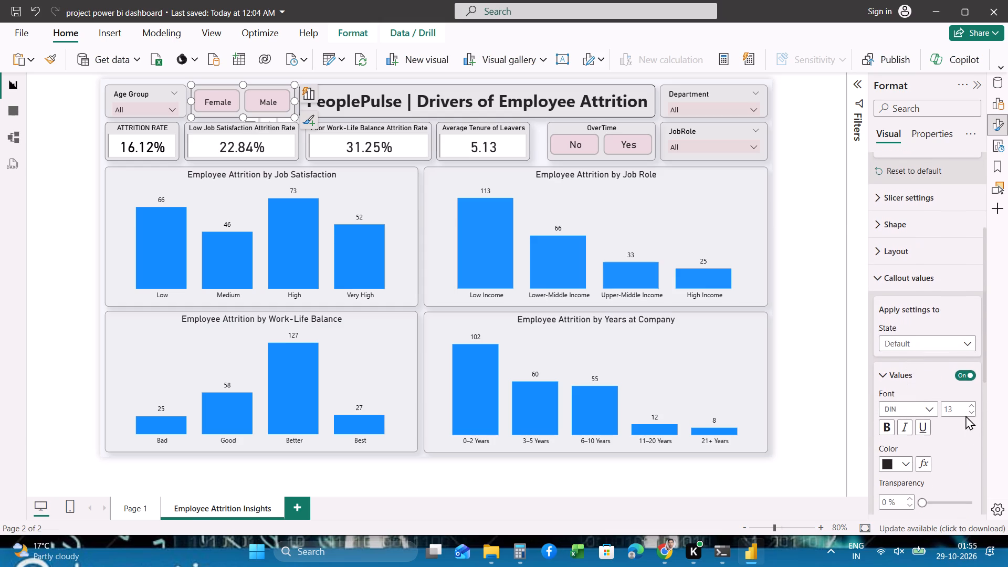
left_click(972, 404)
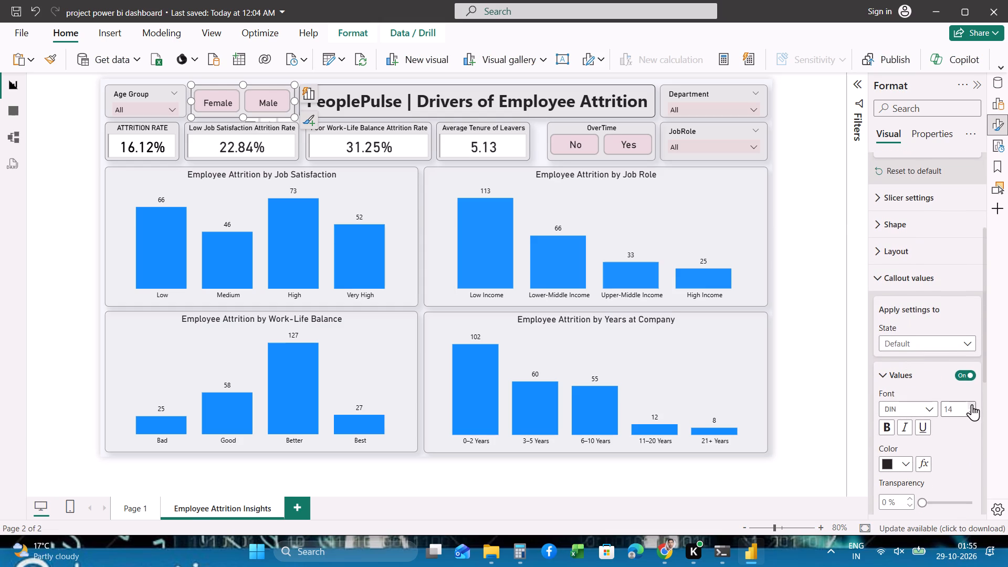
left_click(972, 404)
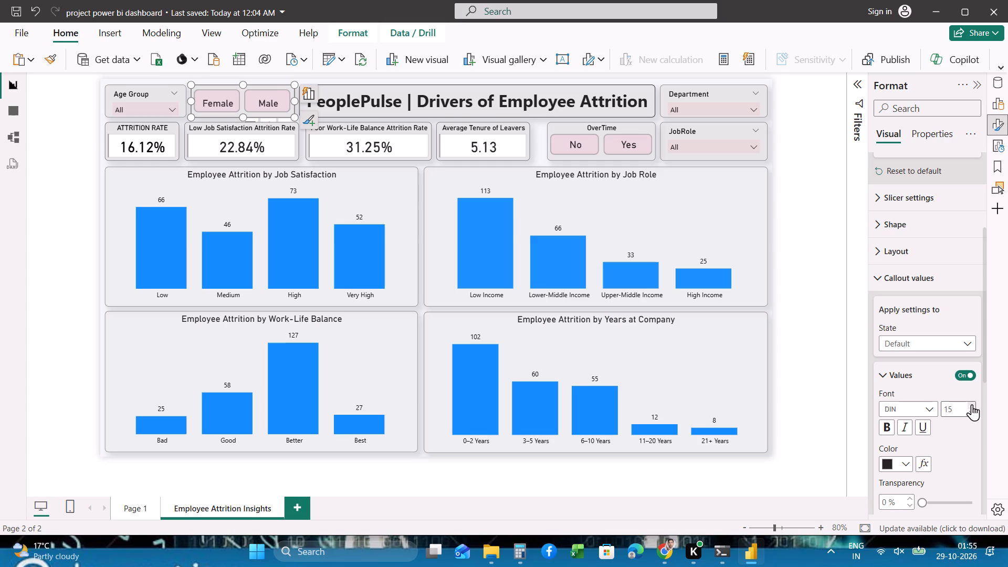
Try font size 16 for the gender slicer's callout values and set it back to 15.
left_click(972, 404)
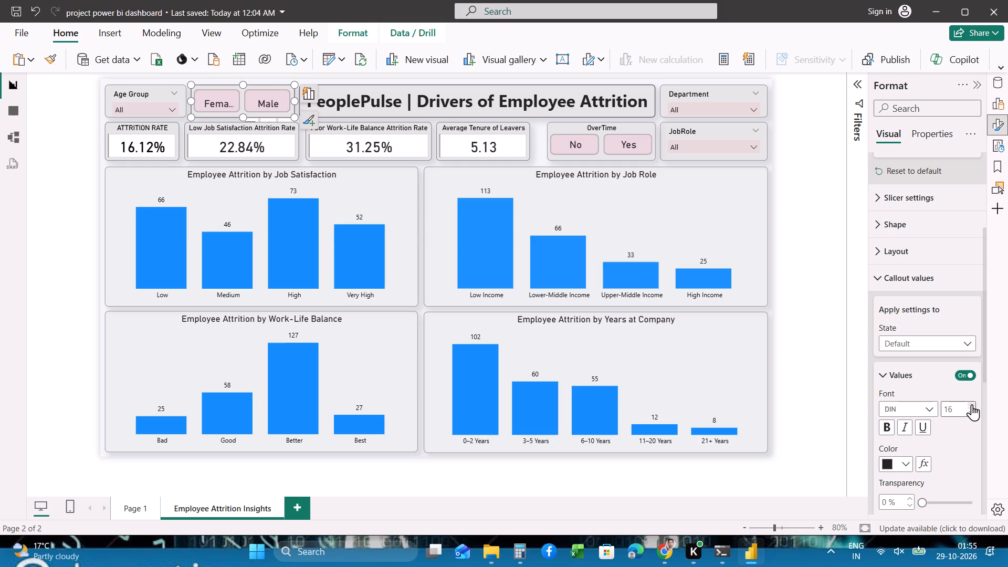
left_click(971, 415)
Set the gender slicer's button padding size to Narrow and deselect the slicer.
scroll(941, 427, "down", 4)
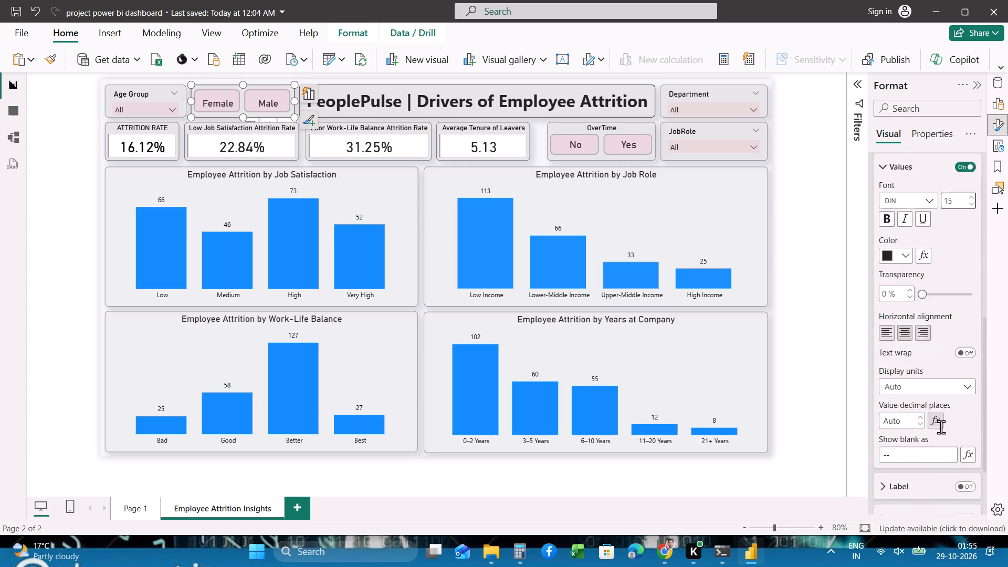
scroll(941, 427, "down", 3)
left_click(902, 505)
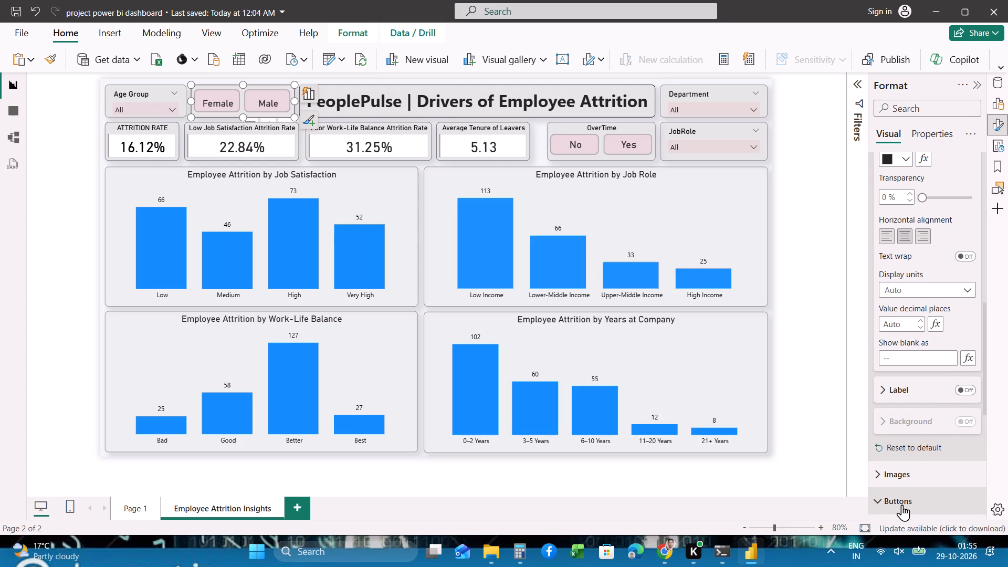
scroll(902, 505, "down", 6)
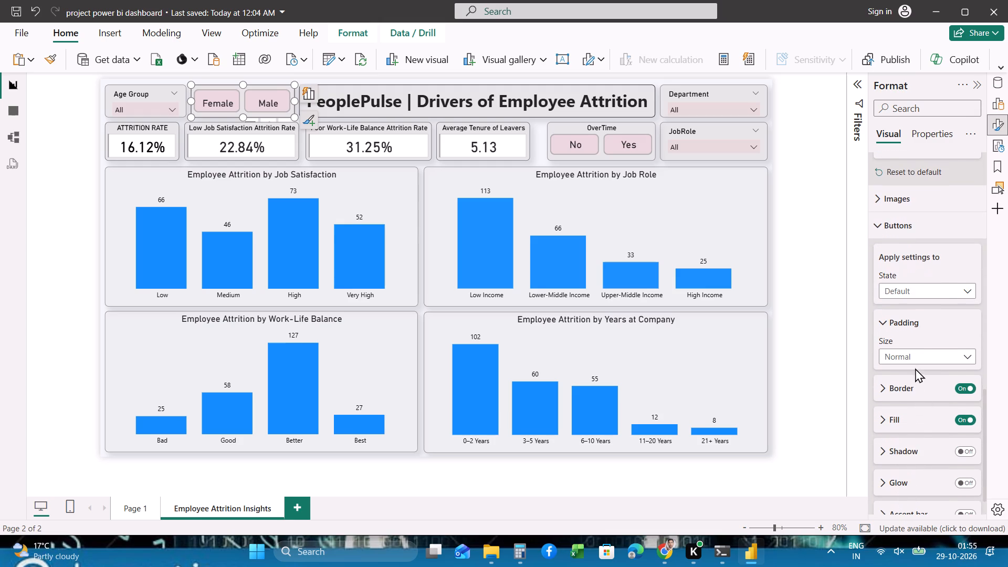
left_click(915, 358)
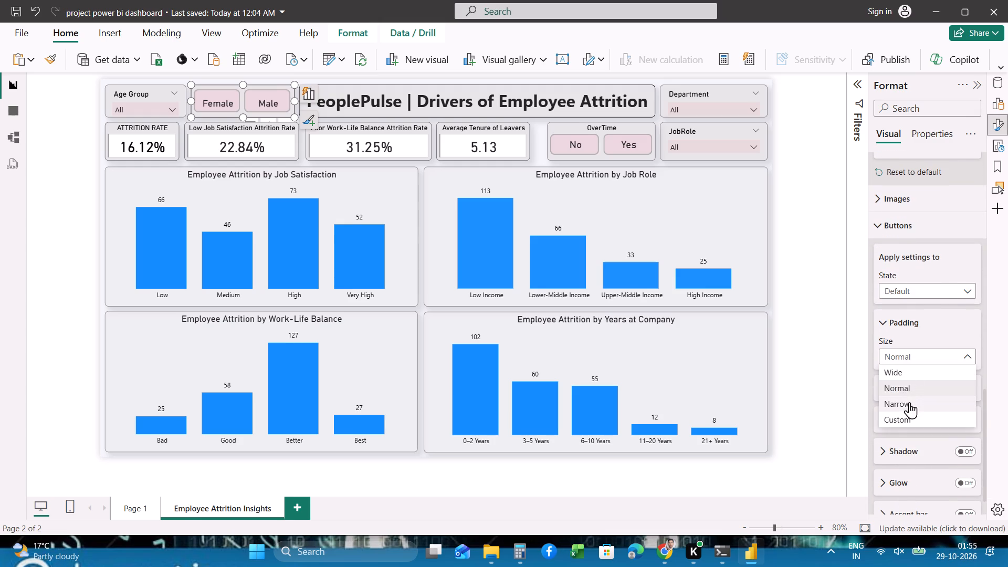
left_click(909, 403)
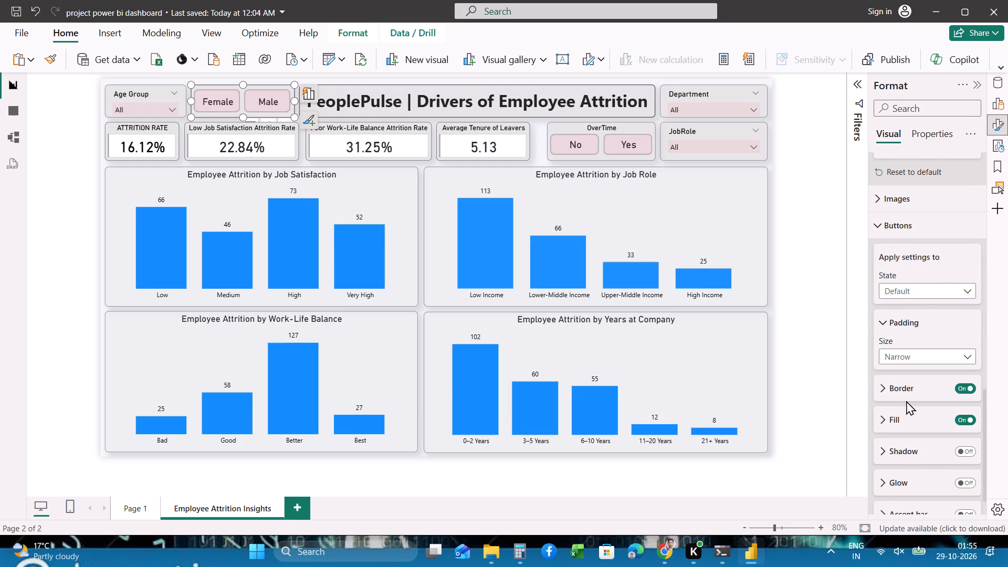
scroll(910, 314, "up", 3)
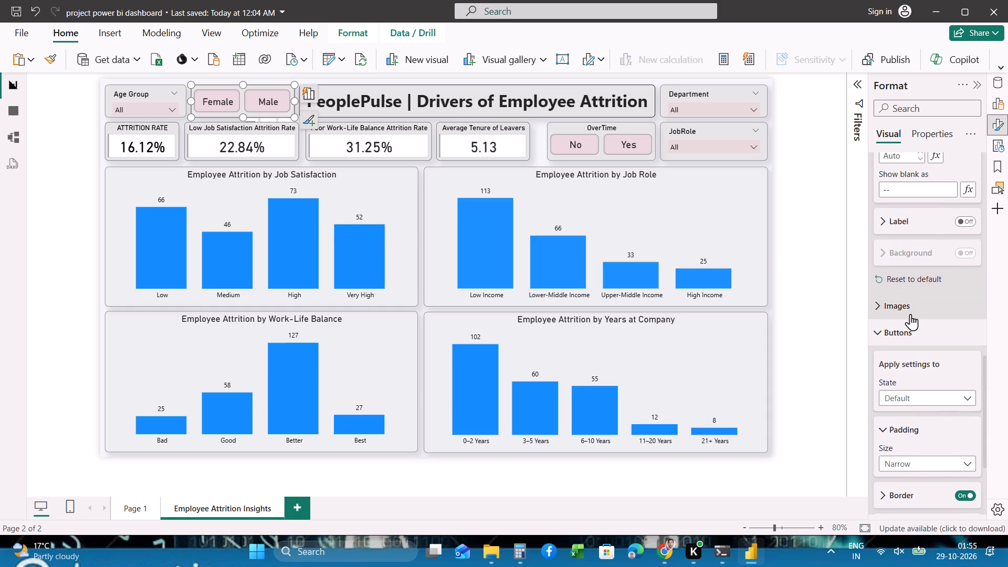
scroll(910, 314, "up", 1)
left_click(817, 266)
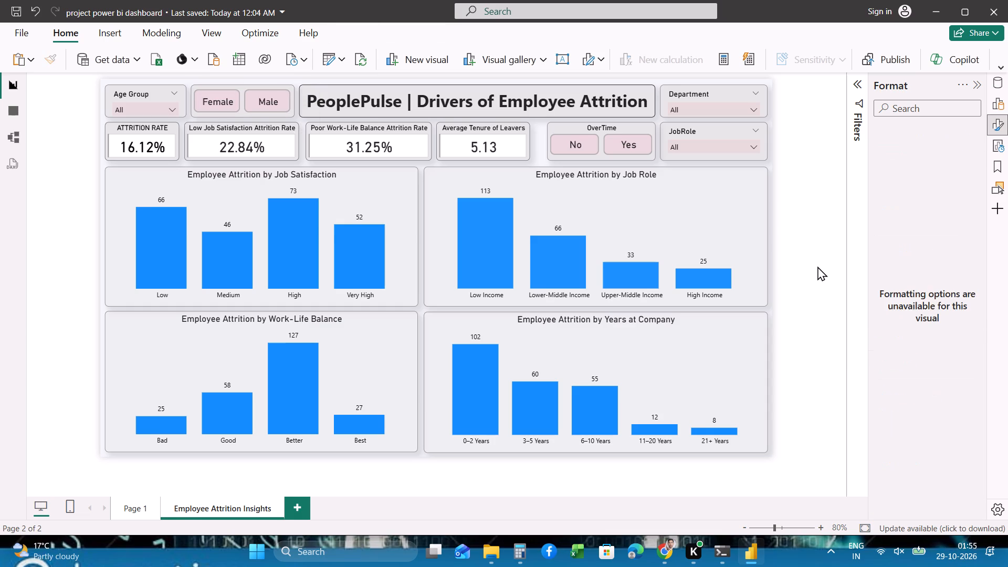
Switch to Page 1 and open the callout values settings of its gender slicer.
left_click(139, 508)
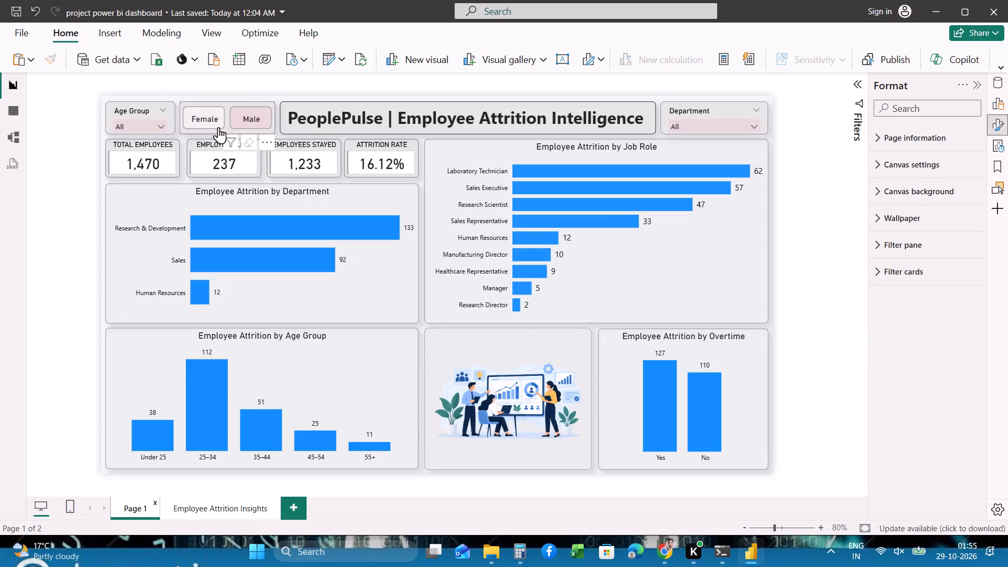
left_click(225, 126)
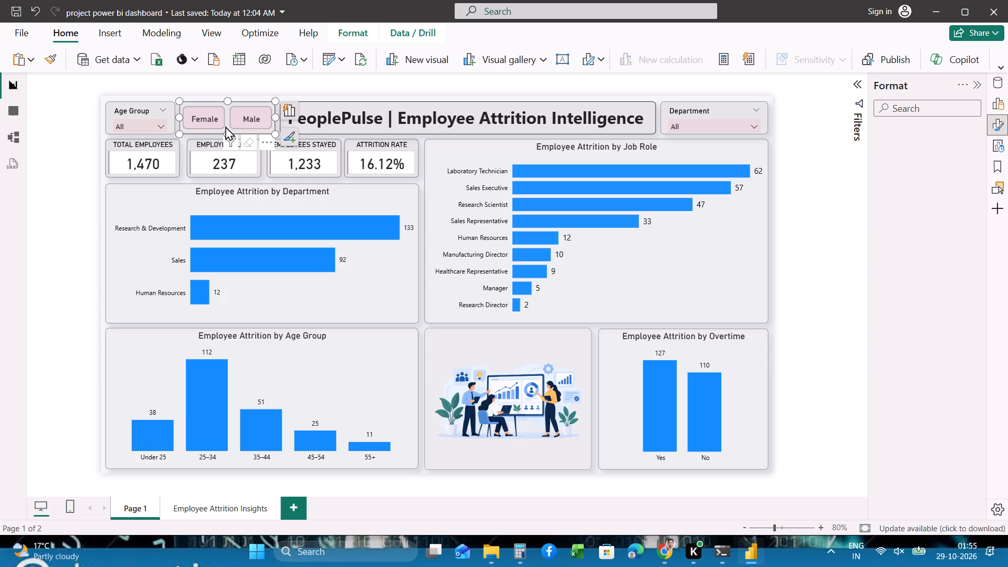
scroll(903, 341, "down", 1)
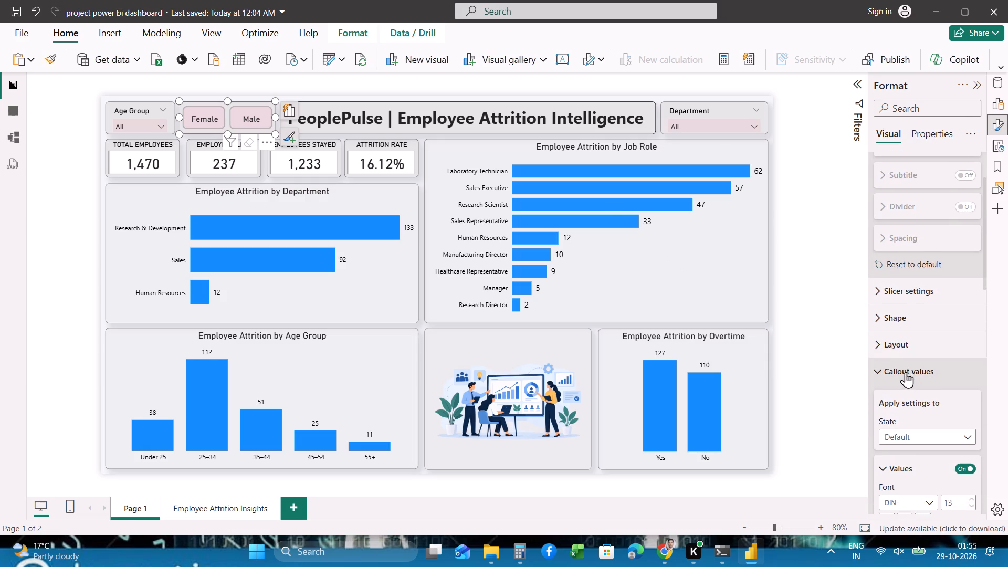
left_click(905, 373)
scroll(905, 373, "down", 1)
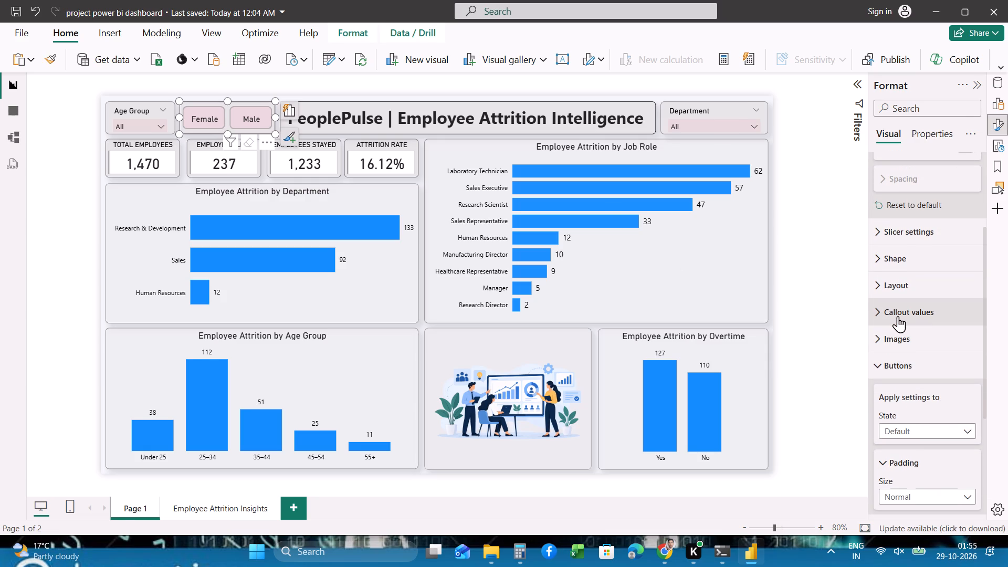
left_click(898, 316)
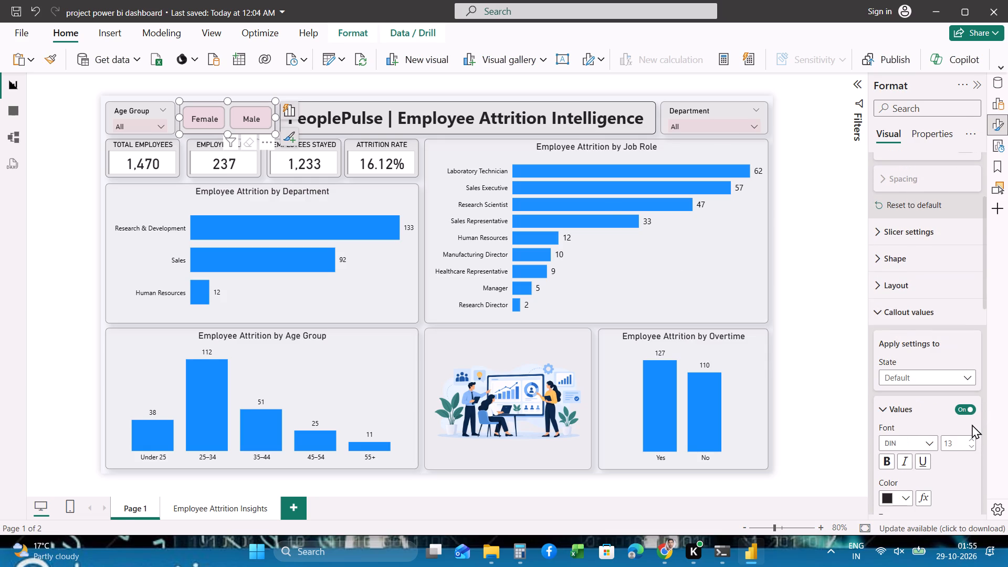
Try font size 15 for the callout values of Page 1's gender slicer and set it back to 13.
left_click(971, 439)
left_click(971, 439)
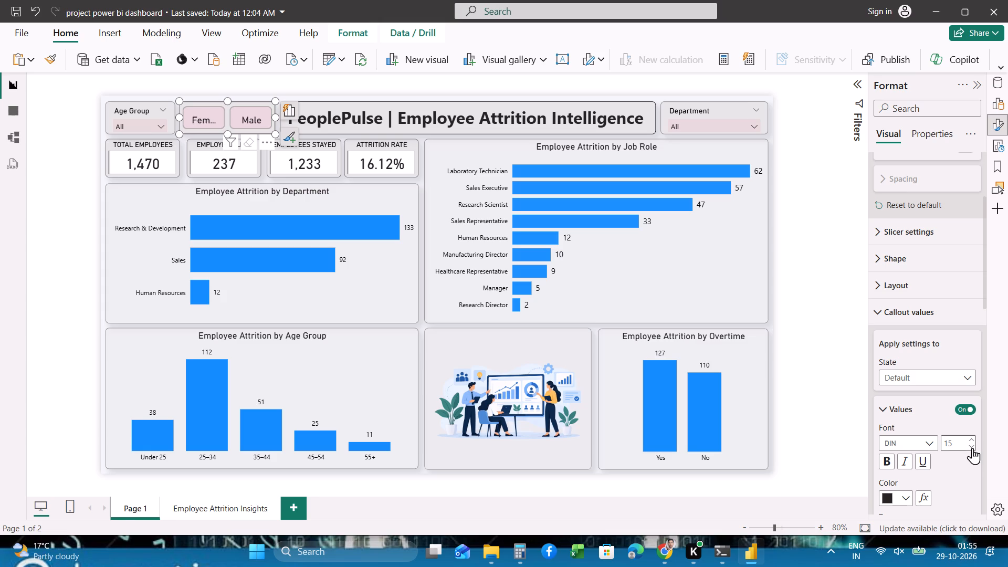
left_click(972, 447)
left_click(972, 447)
Examine the button settings of Page 1's gender slicer, including padding and the states the settings can apply to.
scroll(972, 447, "down", 6)
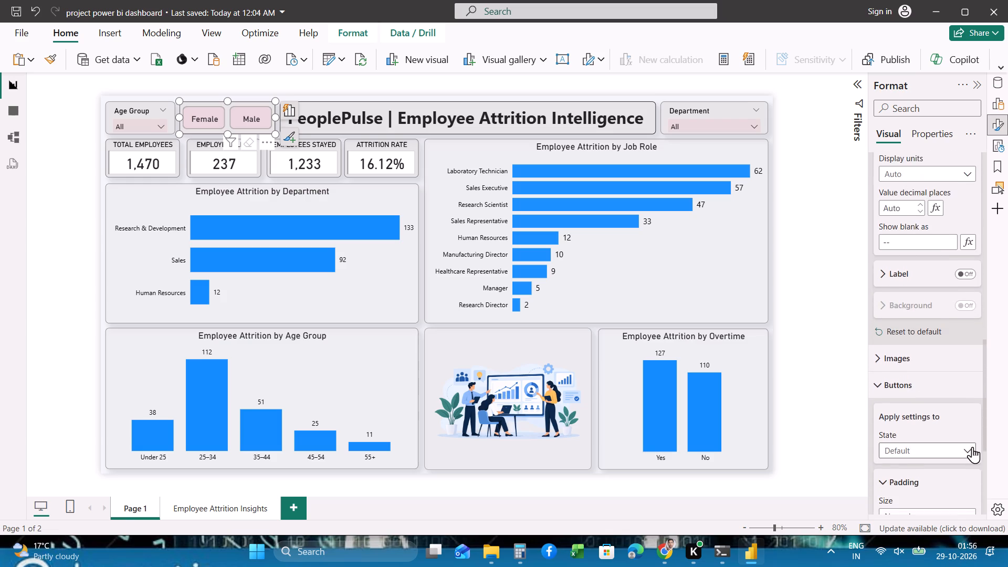
scroll(972, 447, "down", 3)
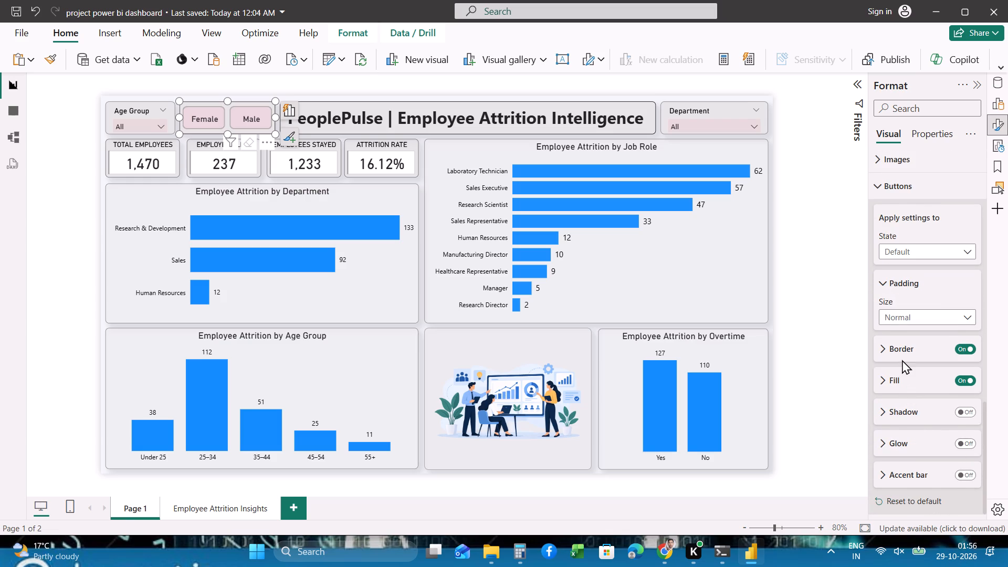
scroll(902, 360, "up", 2)
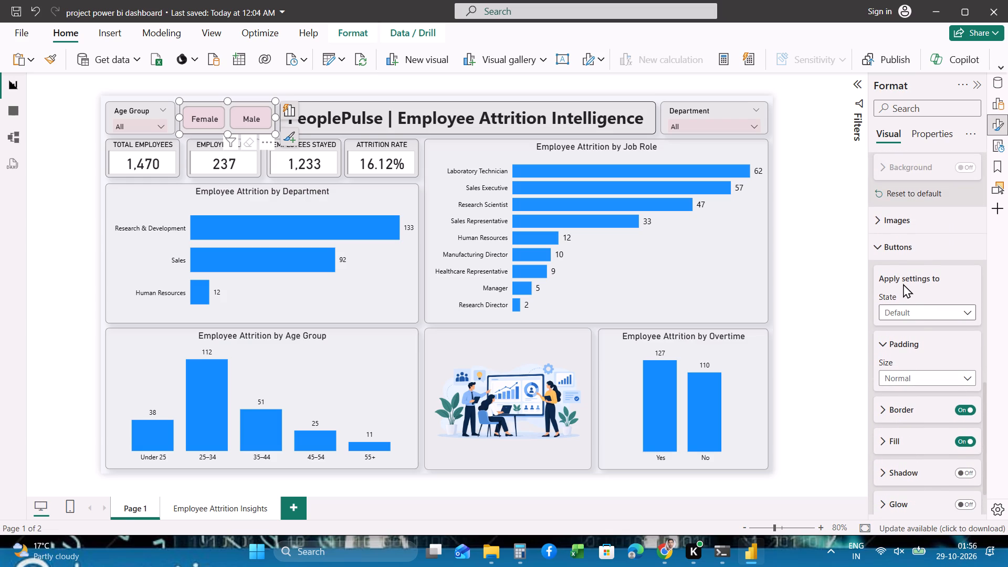
left_click(915, 316)
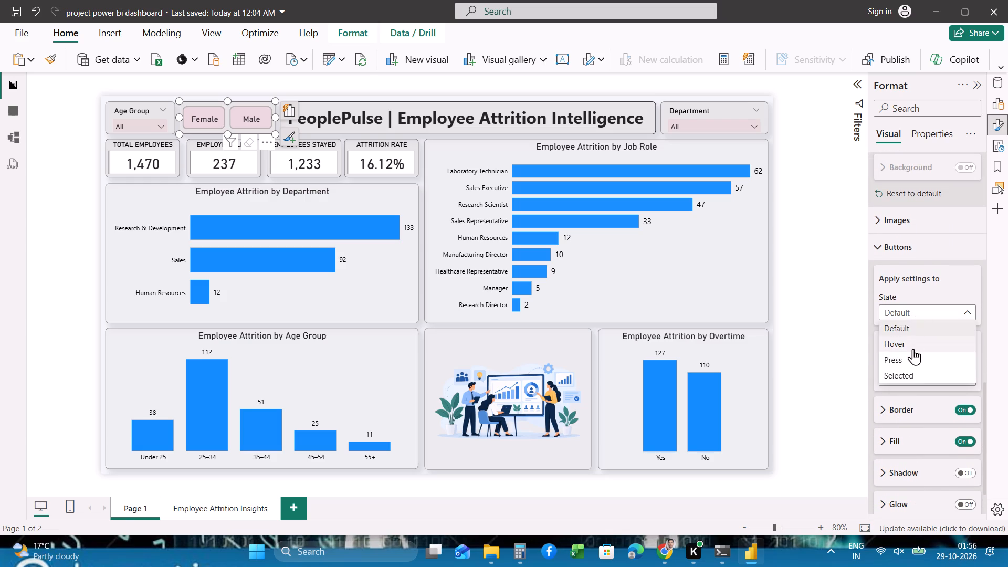
left_click(911, 310)
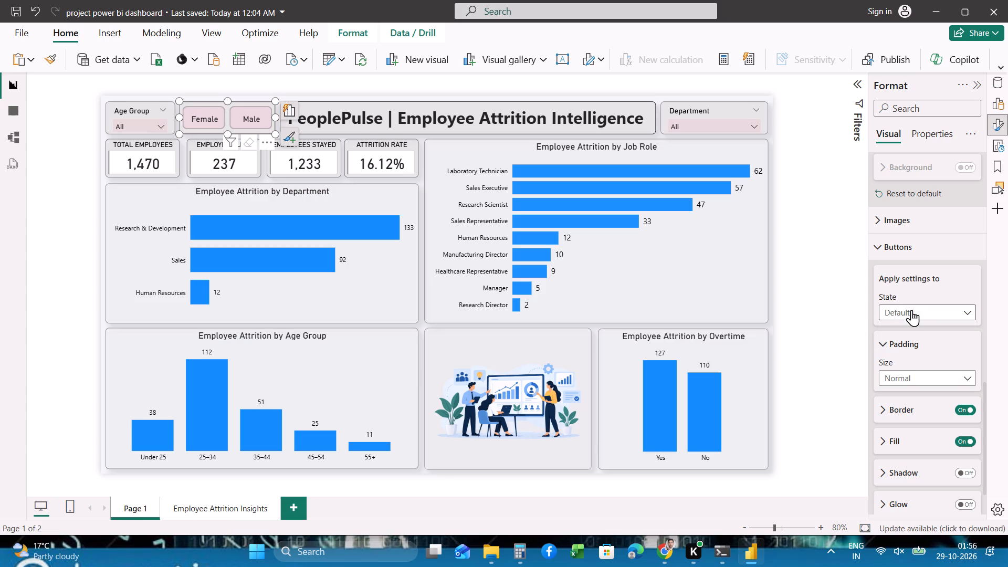
scroll(911, 310, "up", 1)
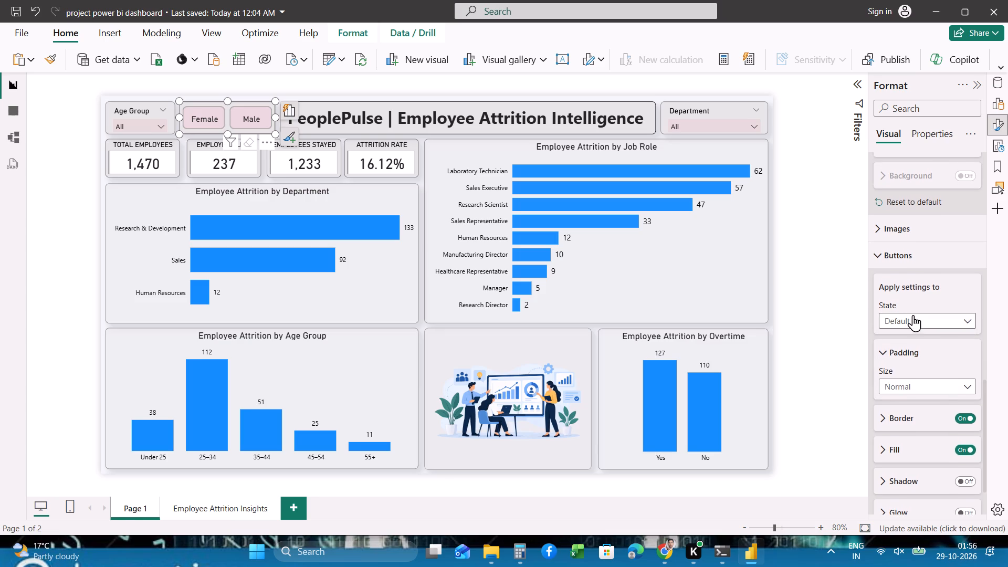
left_click(913, 319)
left_click(913, 319)
left_click(911, 321)
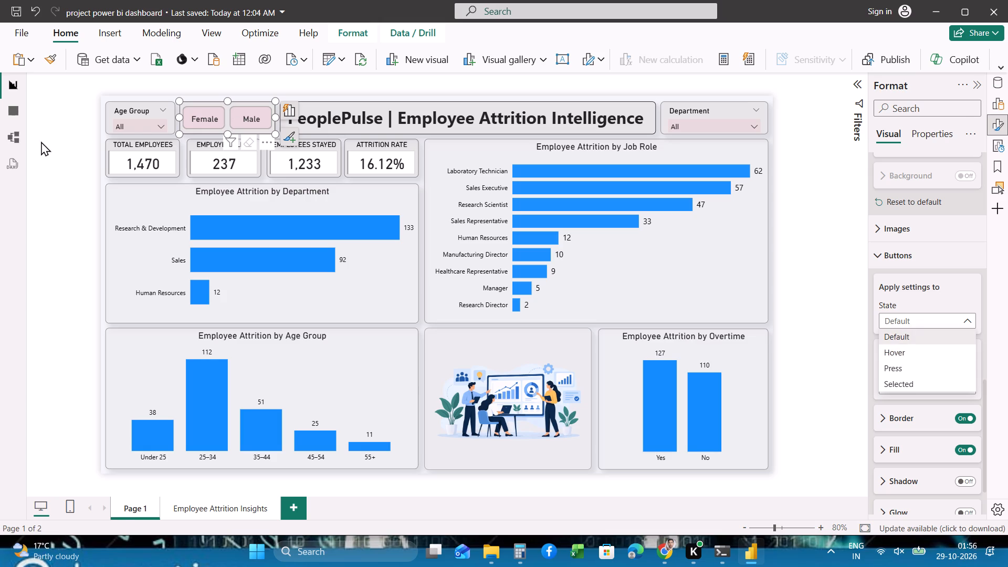
left_click(69, 142)
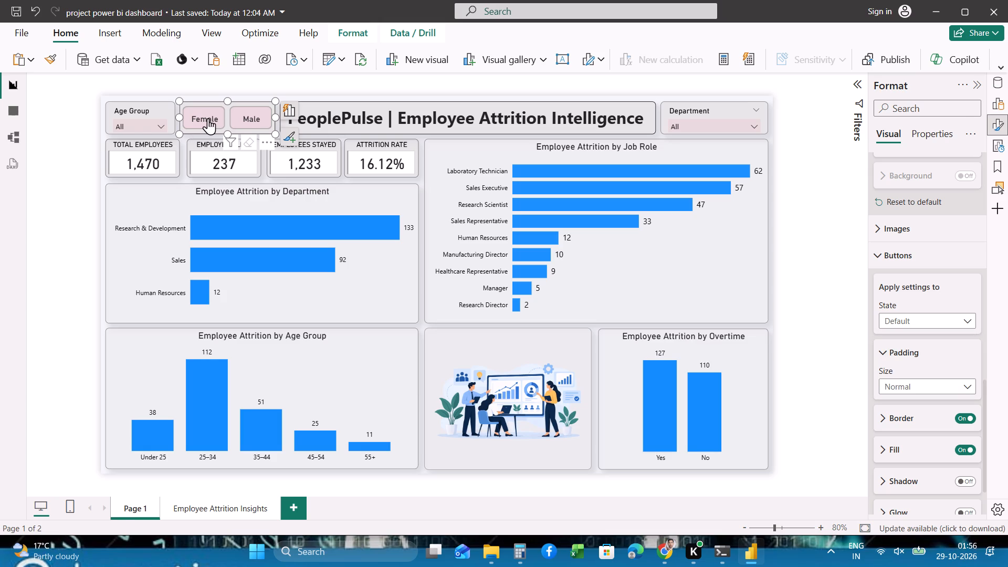
Test the Female choice in Page 1's gender slicer and clear it again to check the selected button's look.
left_click(207, 118)
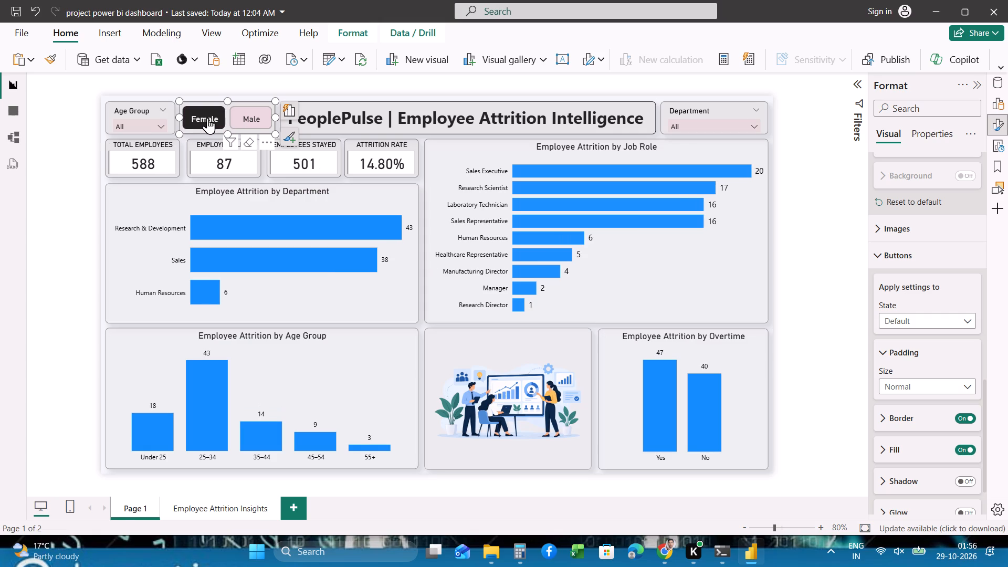
left_click(208, 118)
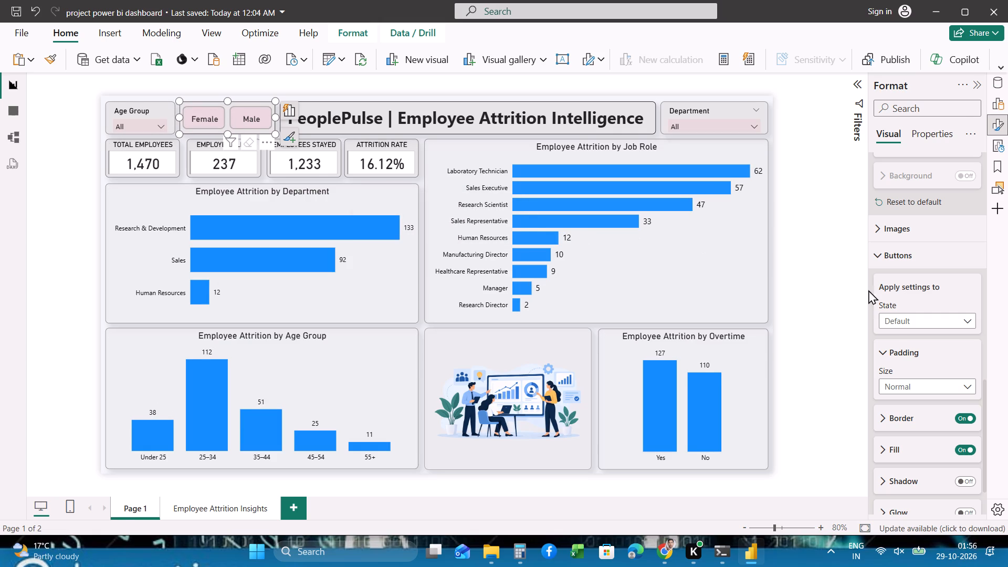
Set the fill color of the Selected-state buttons in Page 1's gender slicer to the lightest indigo theme shade.
left_click(894, 319)
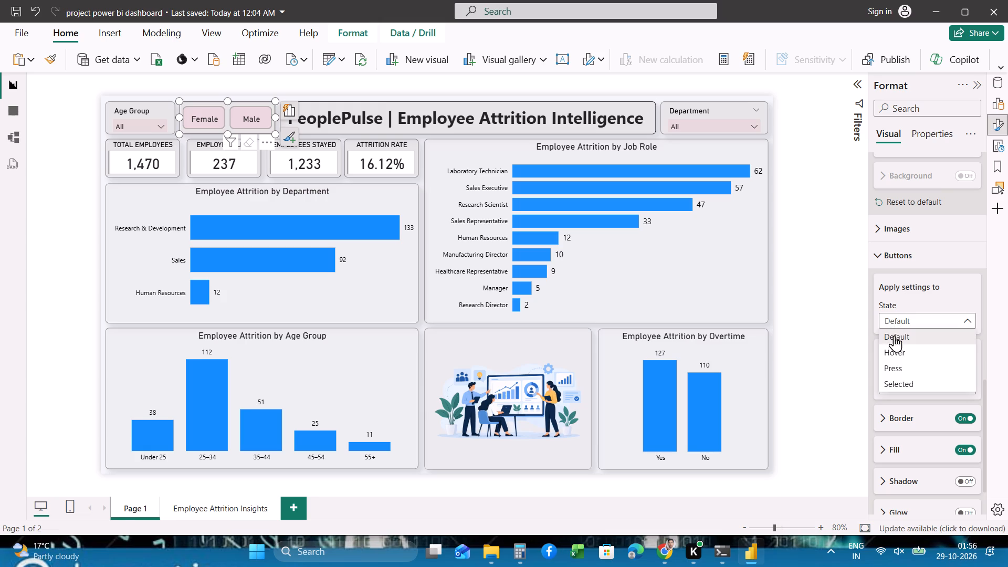
left_click(895, 385)
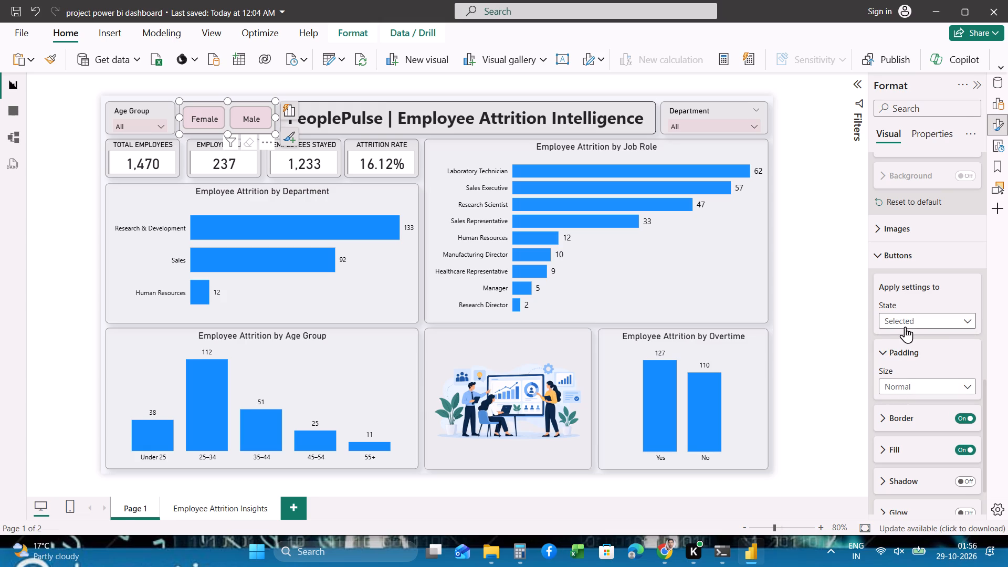
scroll(906, 327, "down", 1)
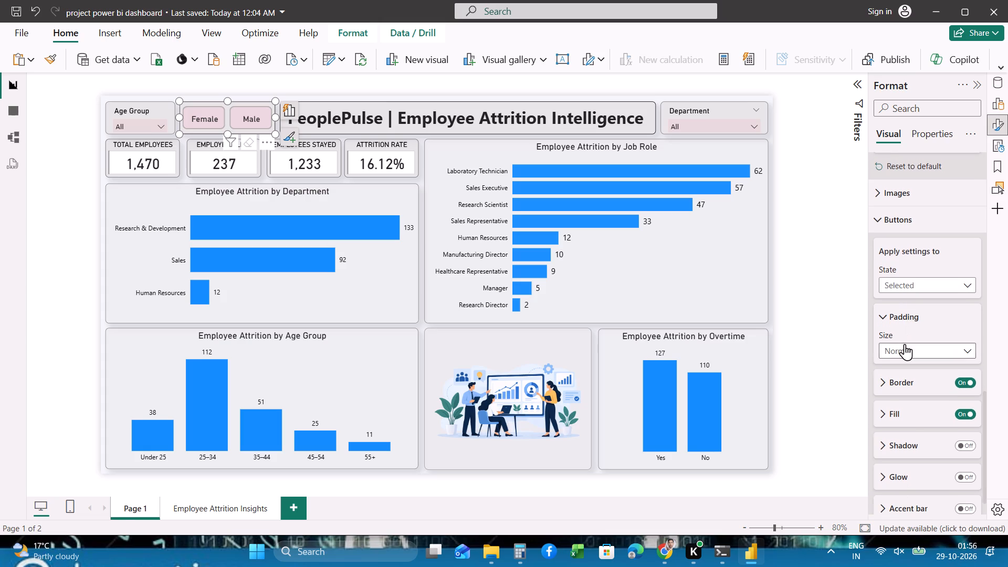
left_click(906, 286)
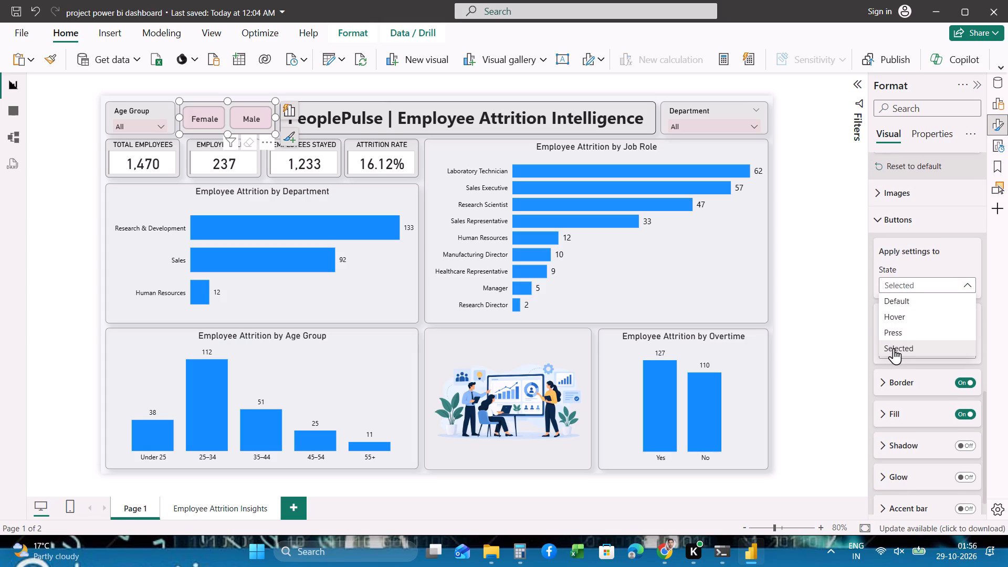
left_click(894, 348)
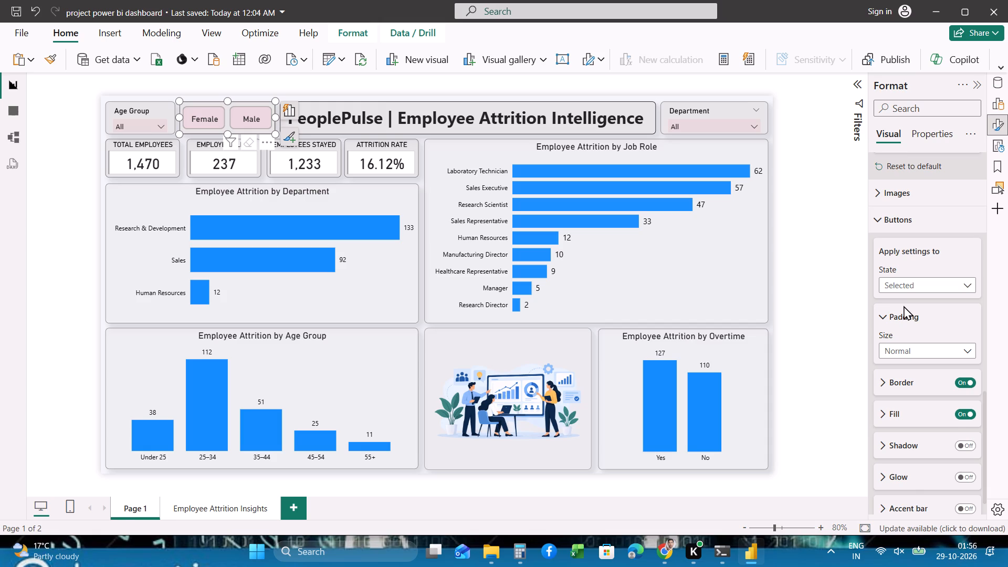
scroll(904, 306, "down", 1)
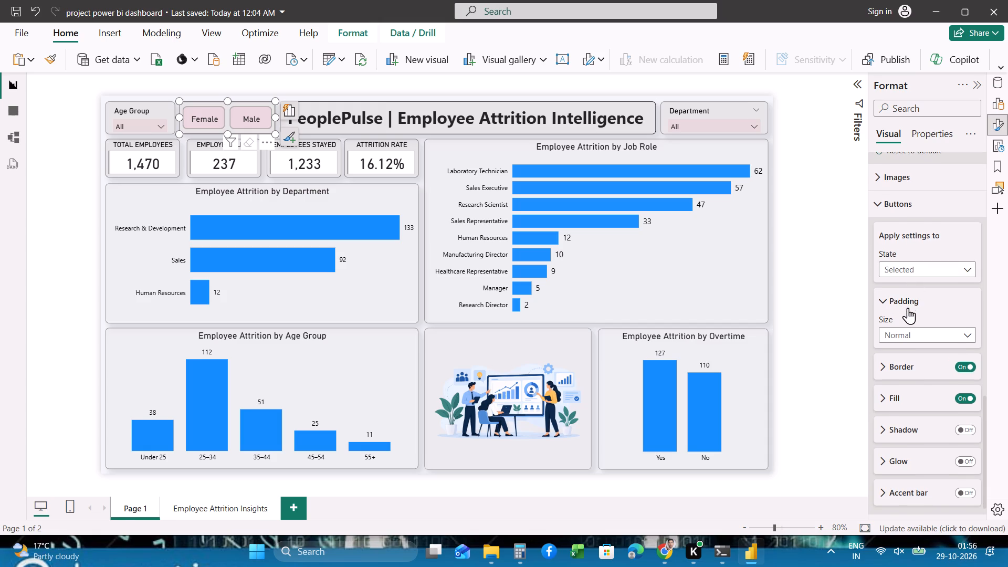
scroll(908, 308, "down", 1)
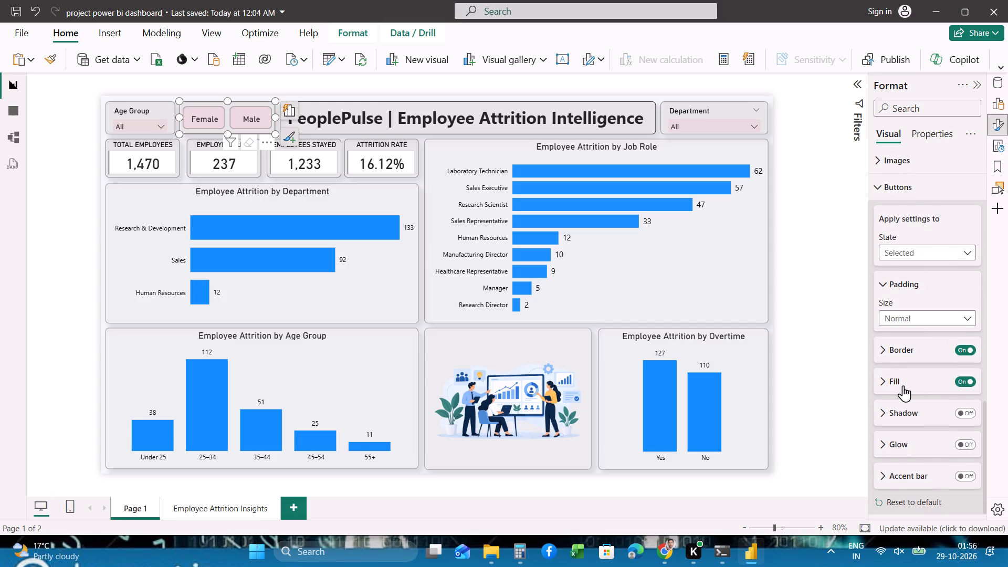
left_click(898, 385)
scroll(898, 385, "down", 1)
left_click(908, 374)
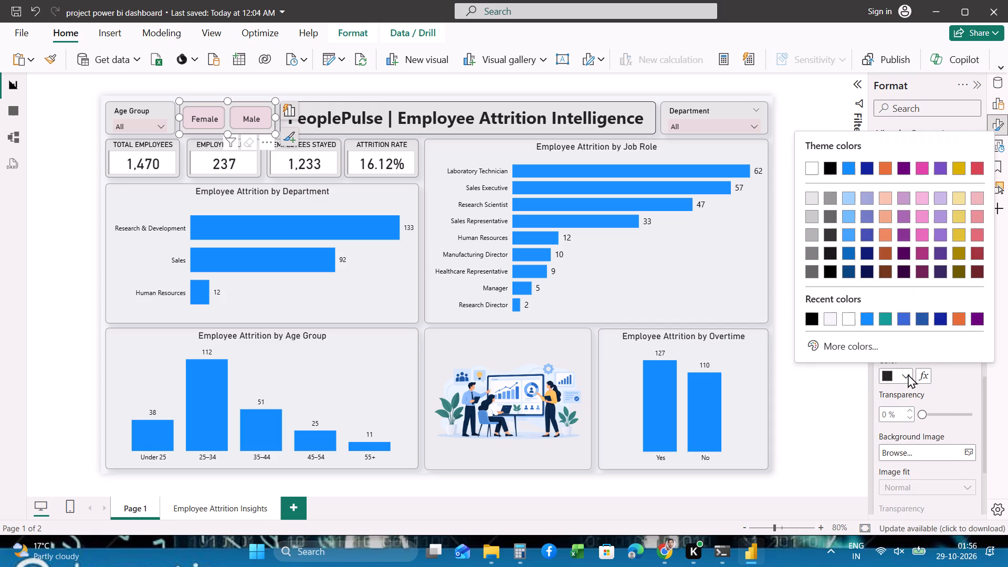
left_click(867, 201)
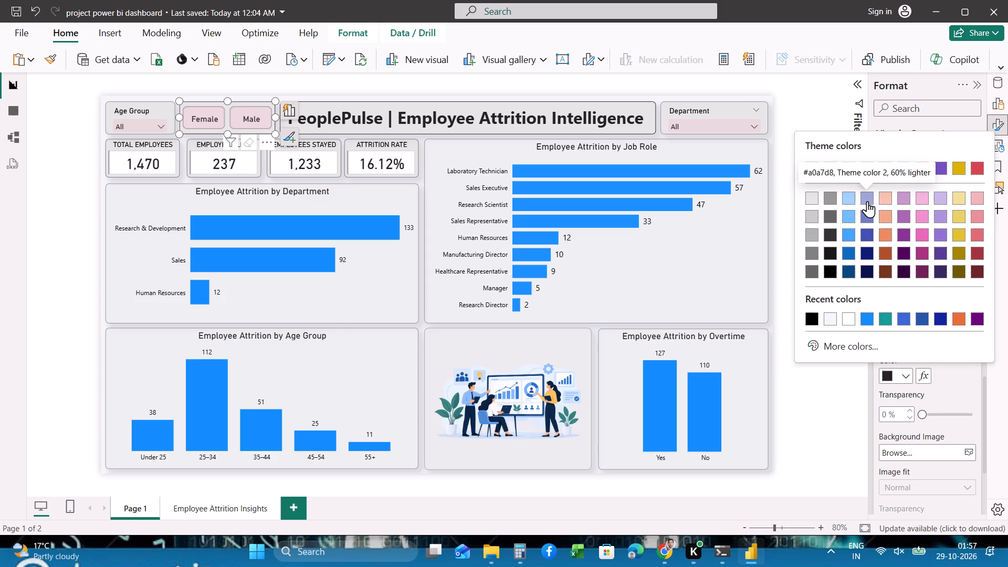
Test the Male and Female choices in Page 1's gender slicer to check the indigo selected-button fill.
left_click(257, 119)
left_click(205, 118)
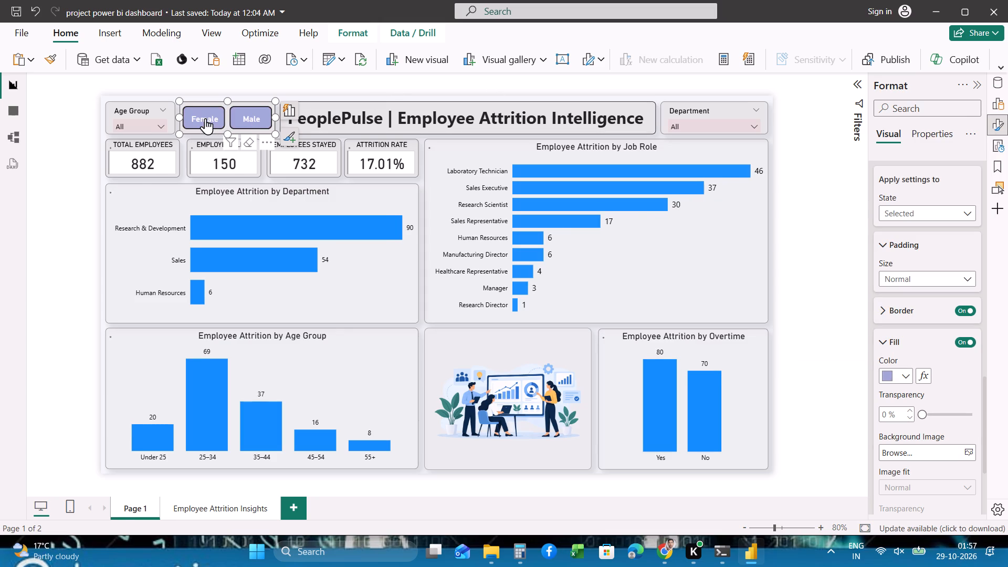
left_click(250, 117)
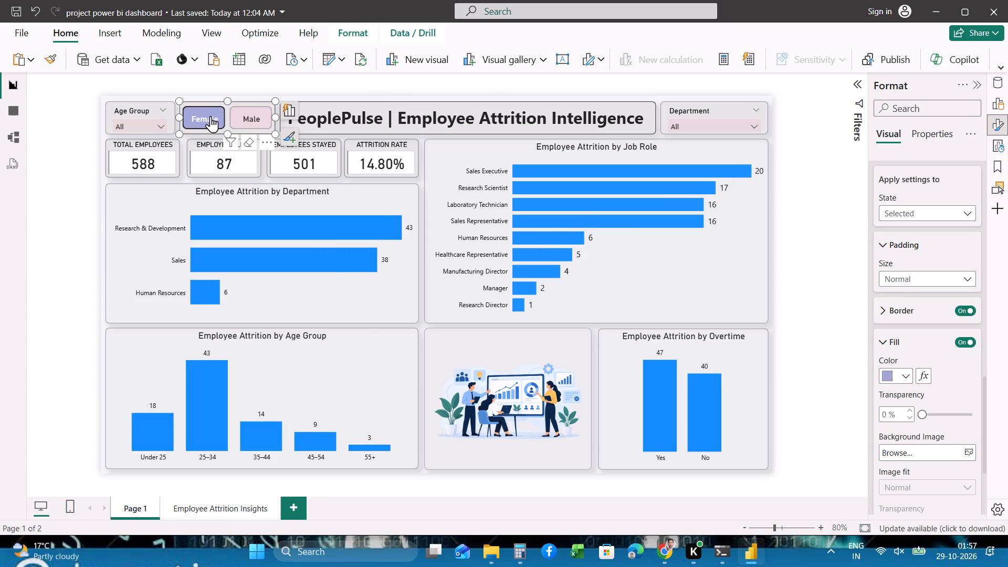
left_click(214, 118)
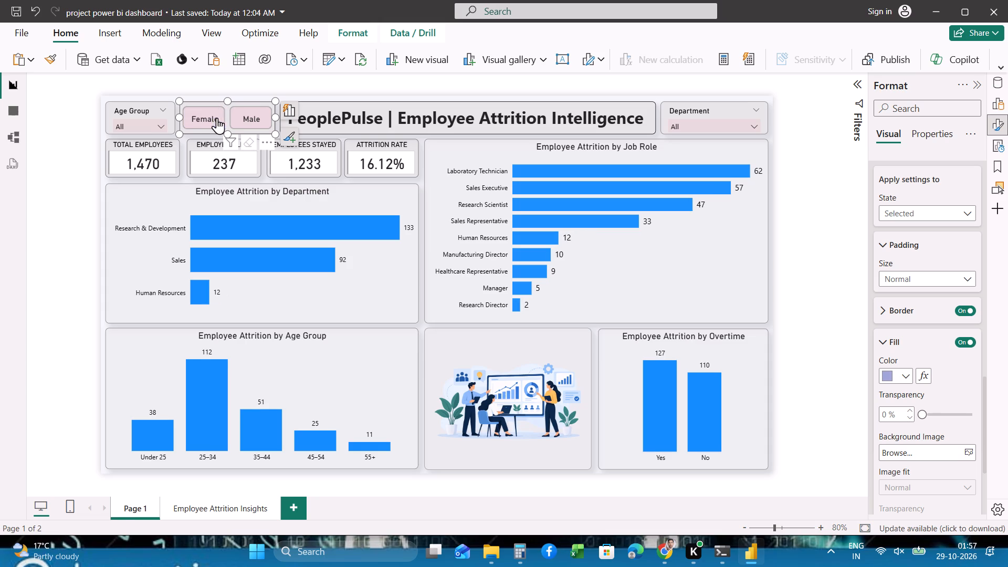
left_click(249, 118)
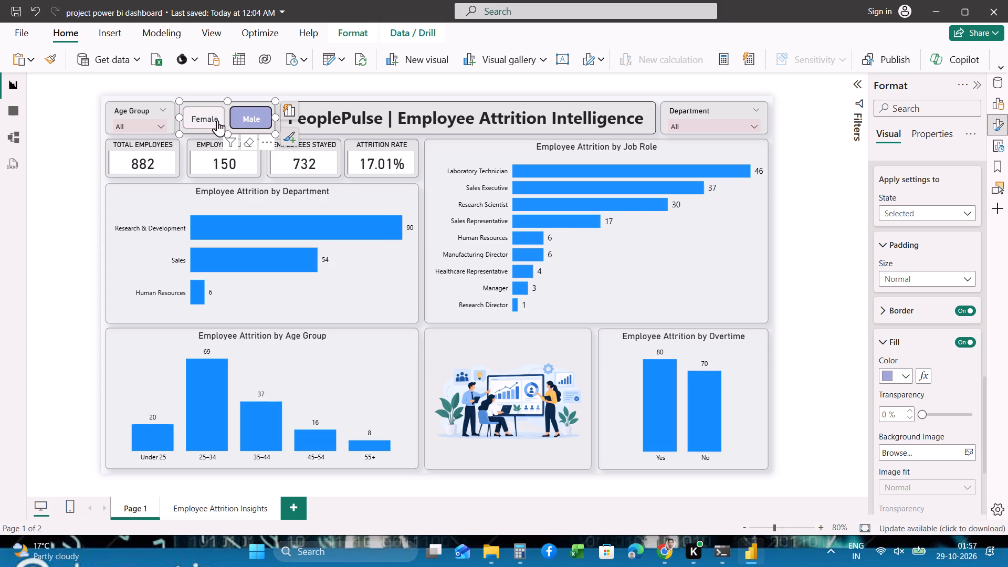
left_click(208, 120)
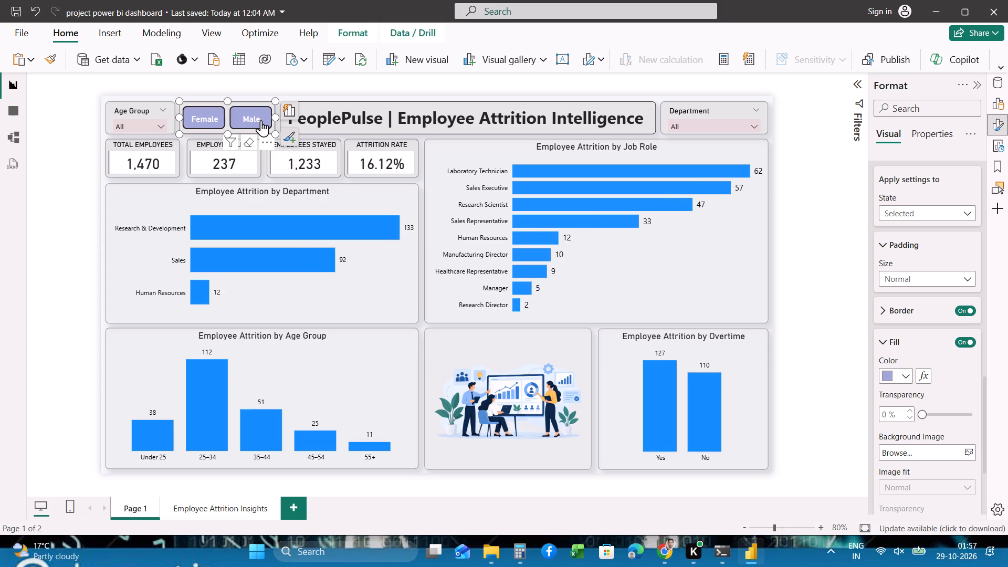
left_click(261, 120)
left_click(208, 116)
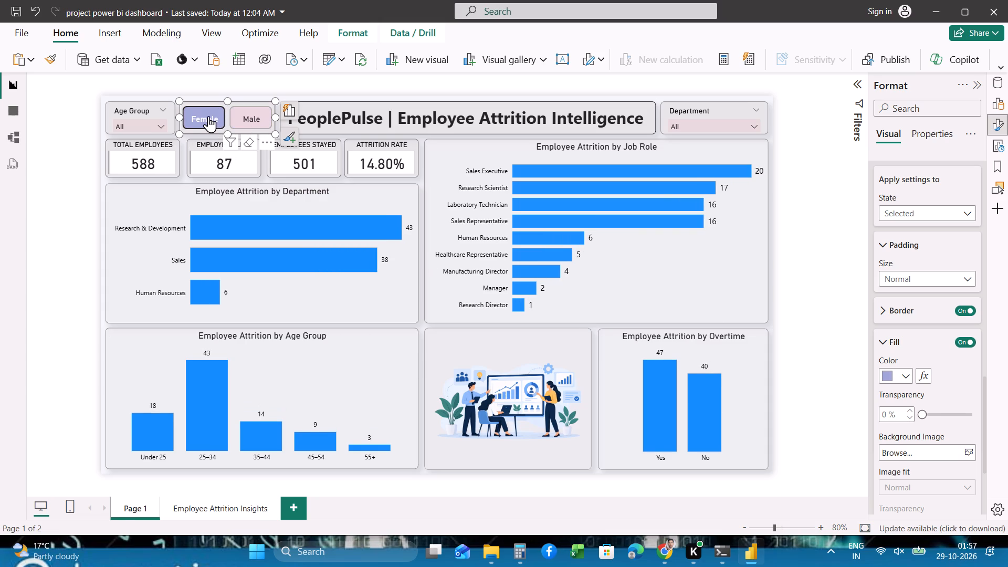
left_click(246, 116)
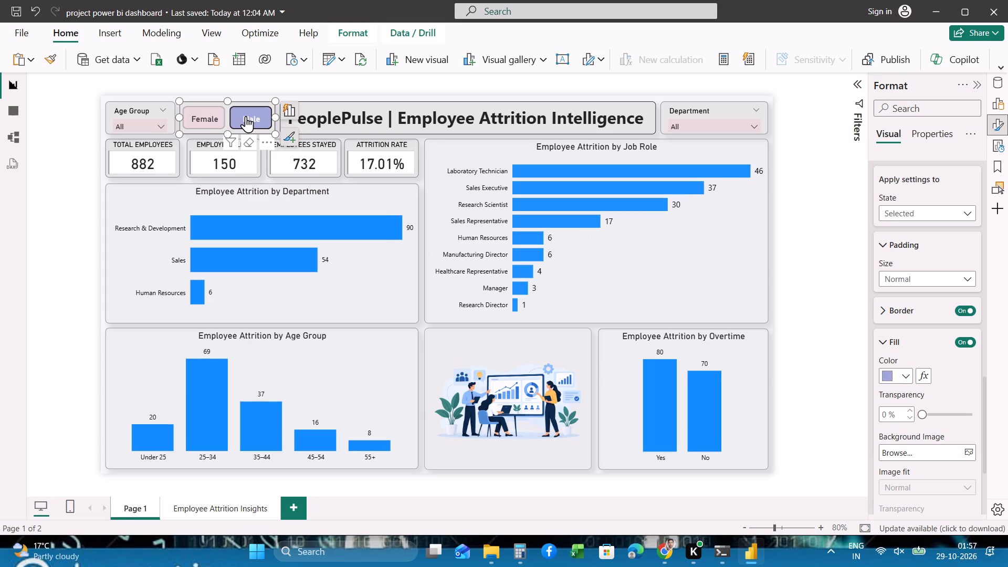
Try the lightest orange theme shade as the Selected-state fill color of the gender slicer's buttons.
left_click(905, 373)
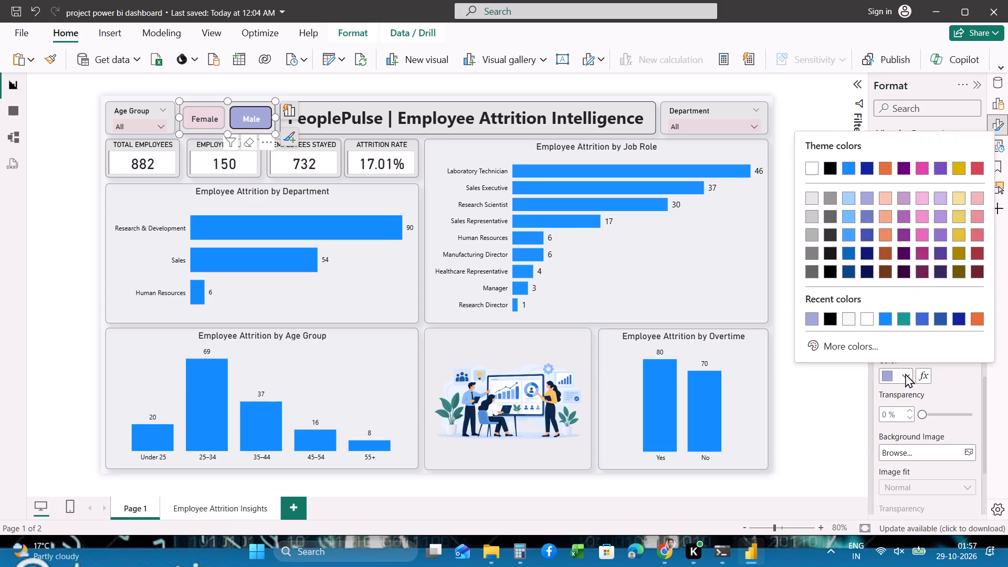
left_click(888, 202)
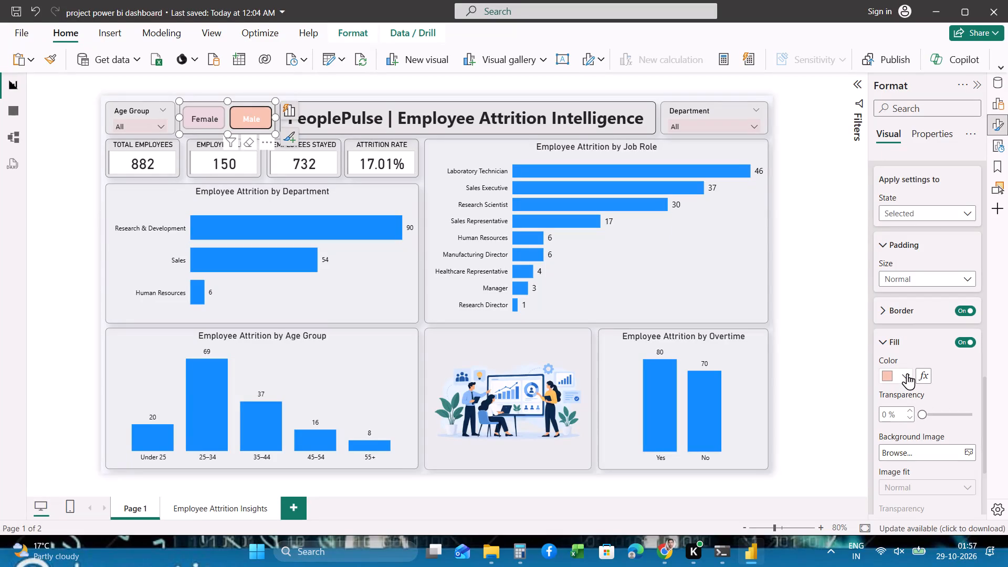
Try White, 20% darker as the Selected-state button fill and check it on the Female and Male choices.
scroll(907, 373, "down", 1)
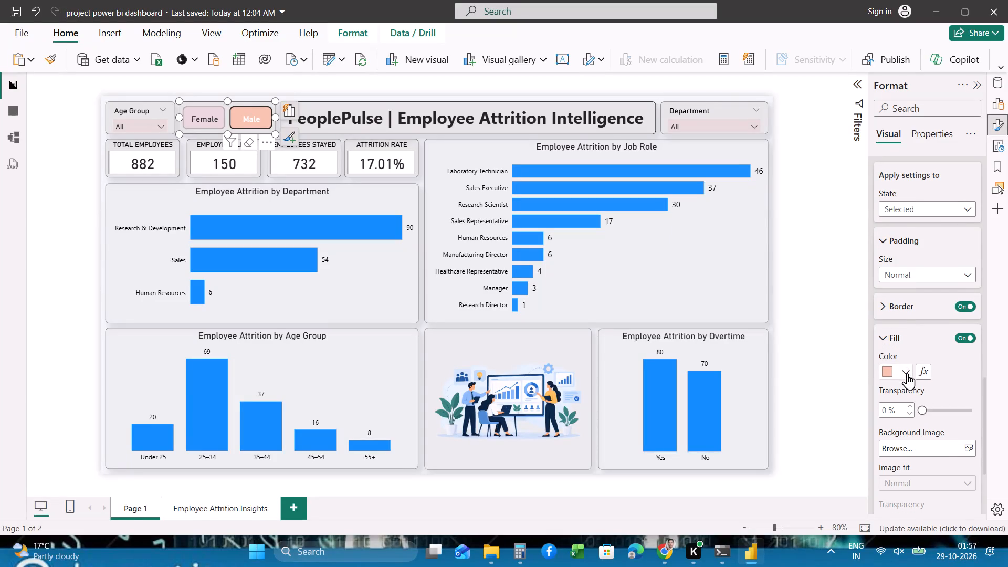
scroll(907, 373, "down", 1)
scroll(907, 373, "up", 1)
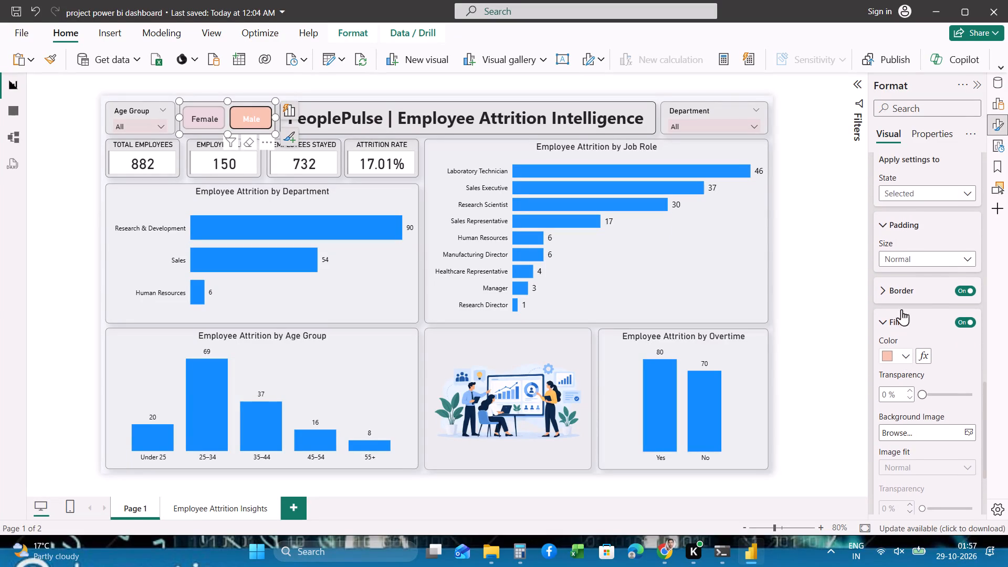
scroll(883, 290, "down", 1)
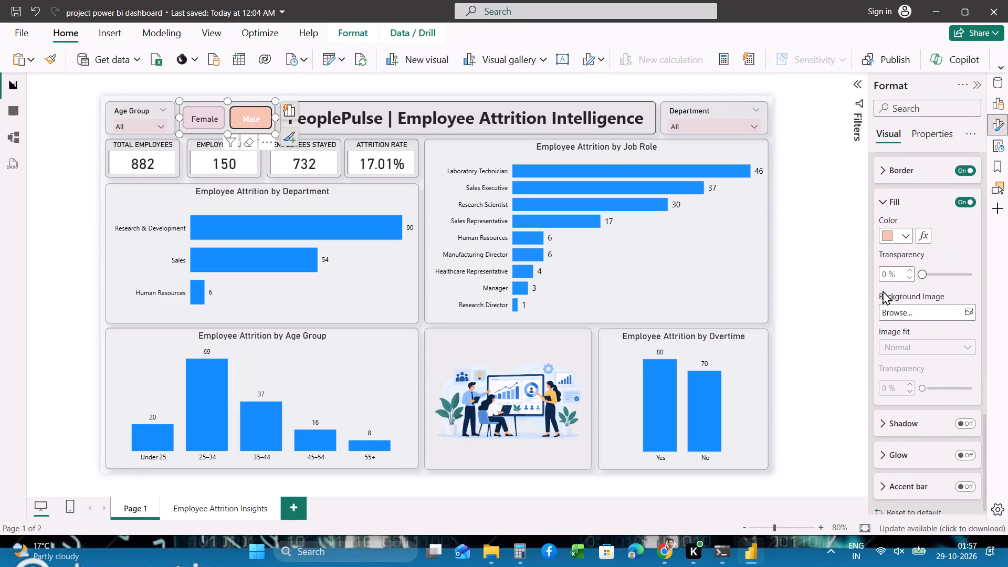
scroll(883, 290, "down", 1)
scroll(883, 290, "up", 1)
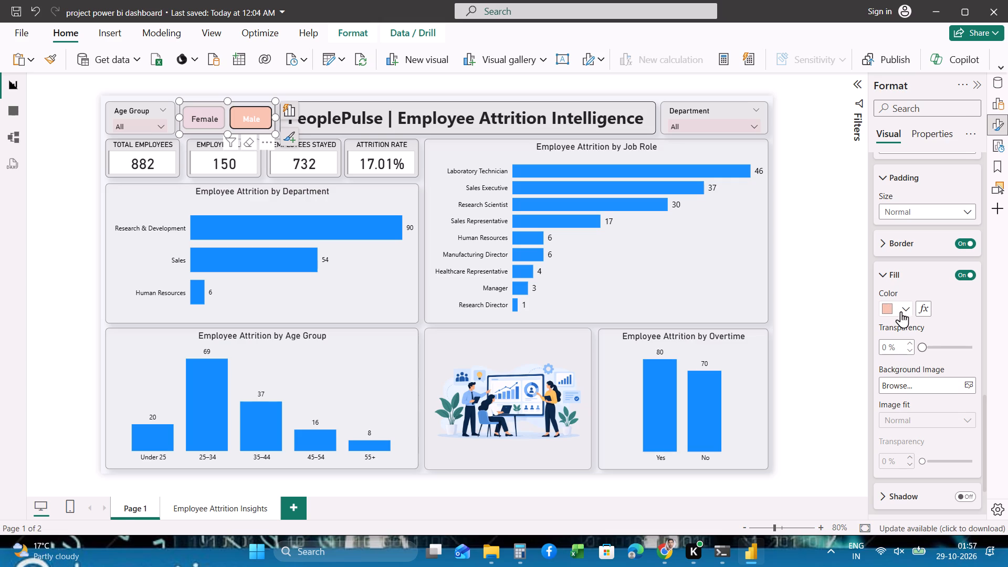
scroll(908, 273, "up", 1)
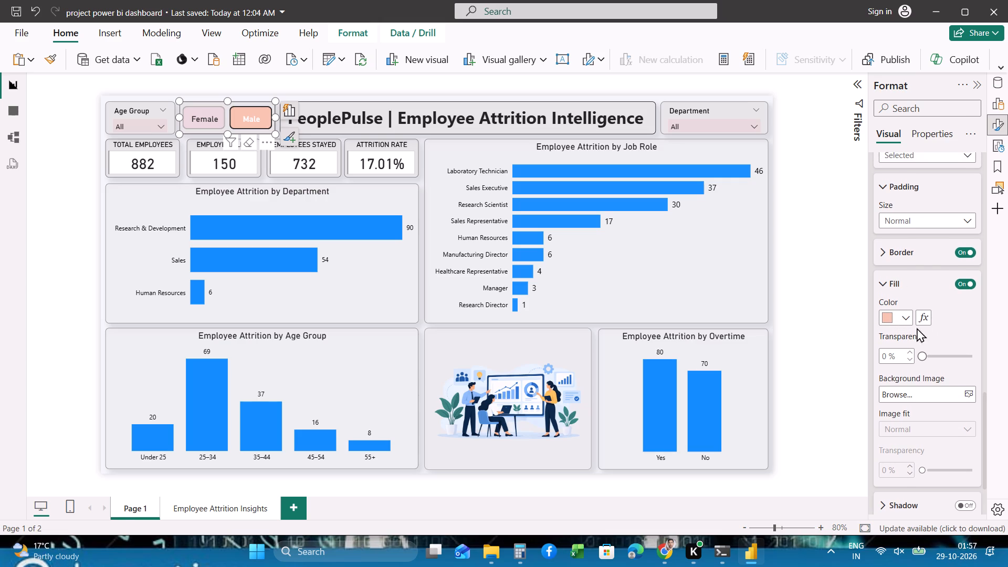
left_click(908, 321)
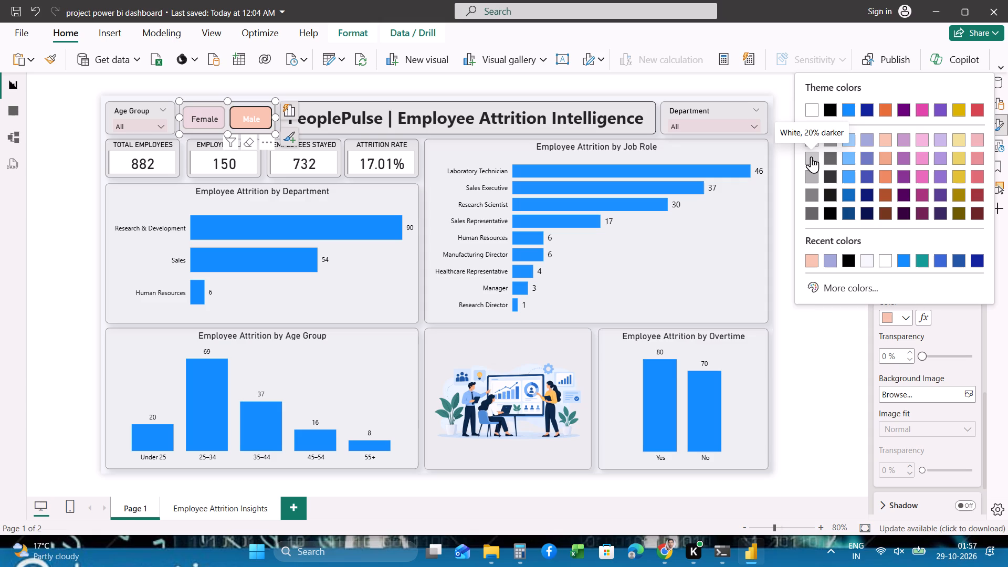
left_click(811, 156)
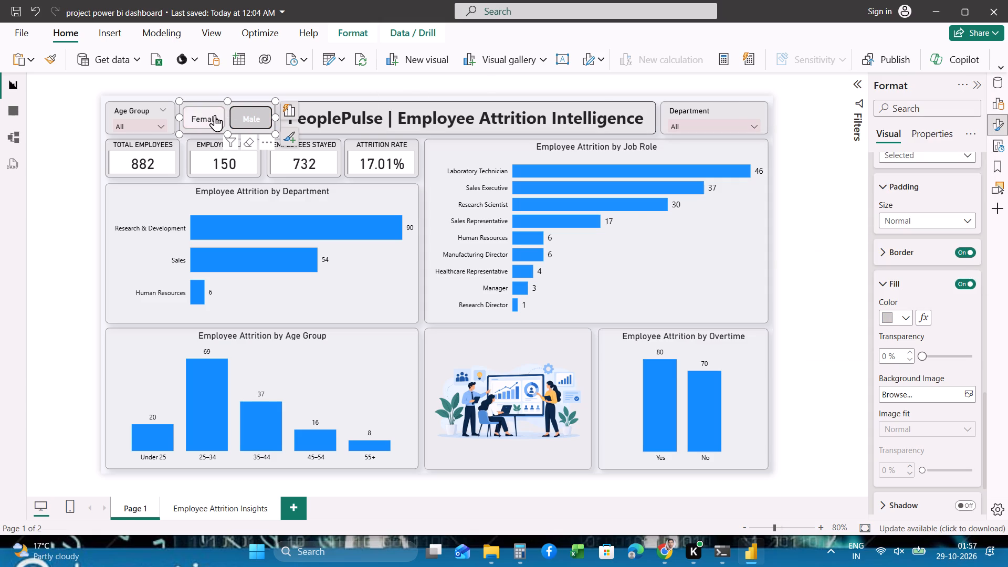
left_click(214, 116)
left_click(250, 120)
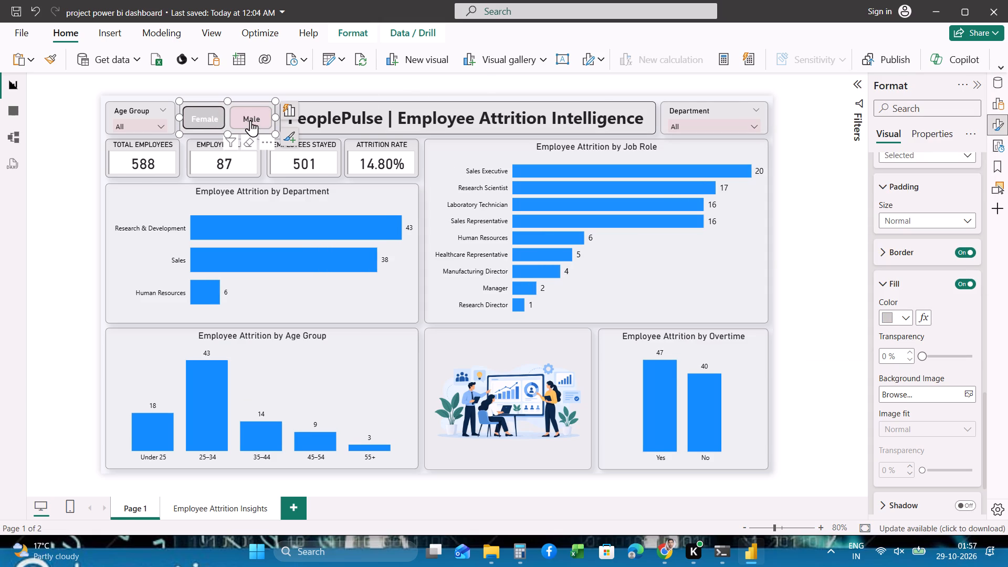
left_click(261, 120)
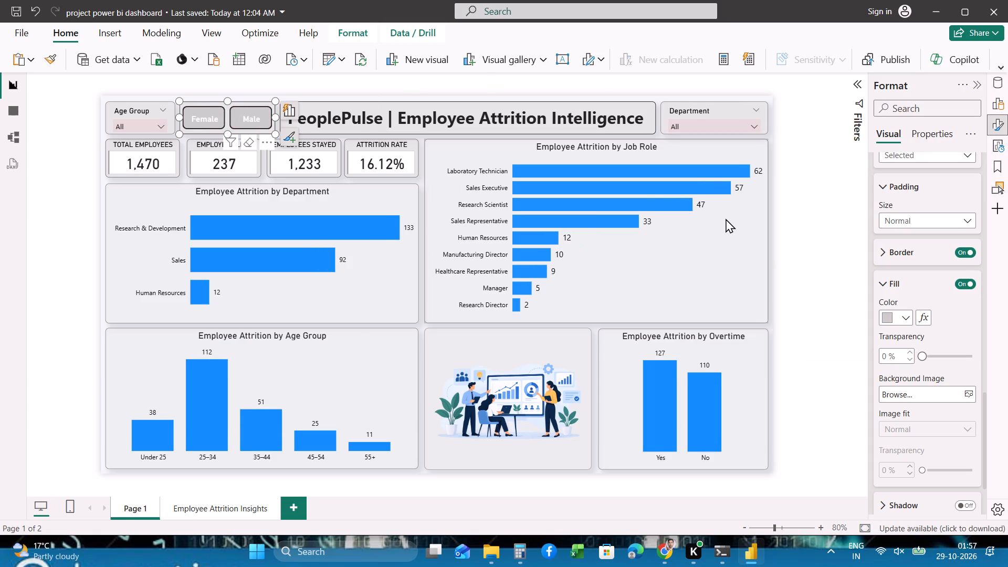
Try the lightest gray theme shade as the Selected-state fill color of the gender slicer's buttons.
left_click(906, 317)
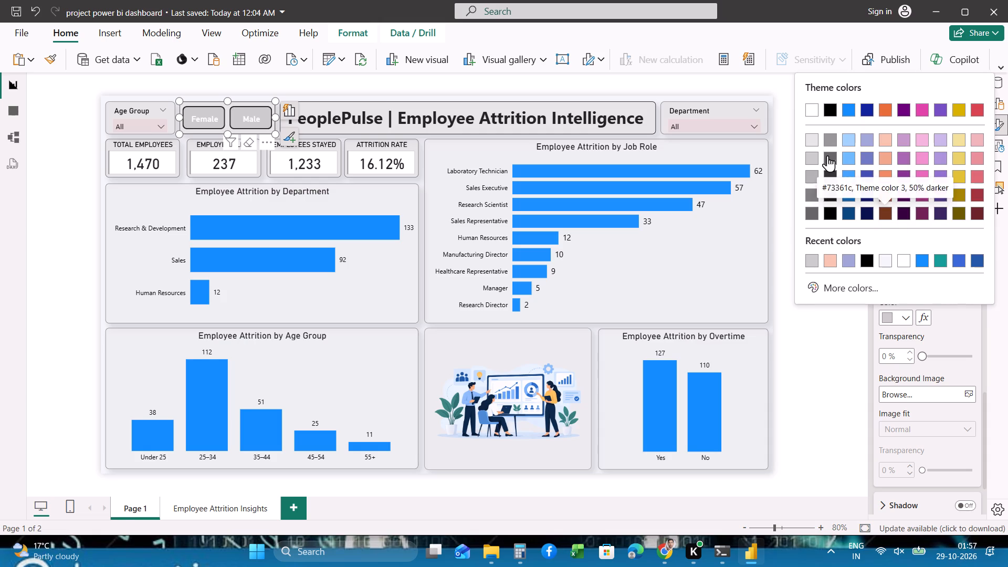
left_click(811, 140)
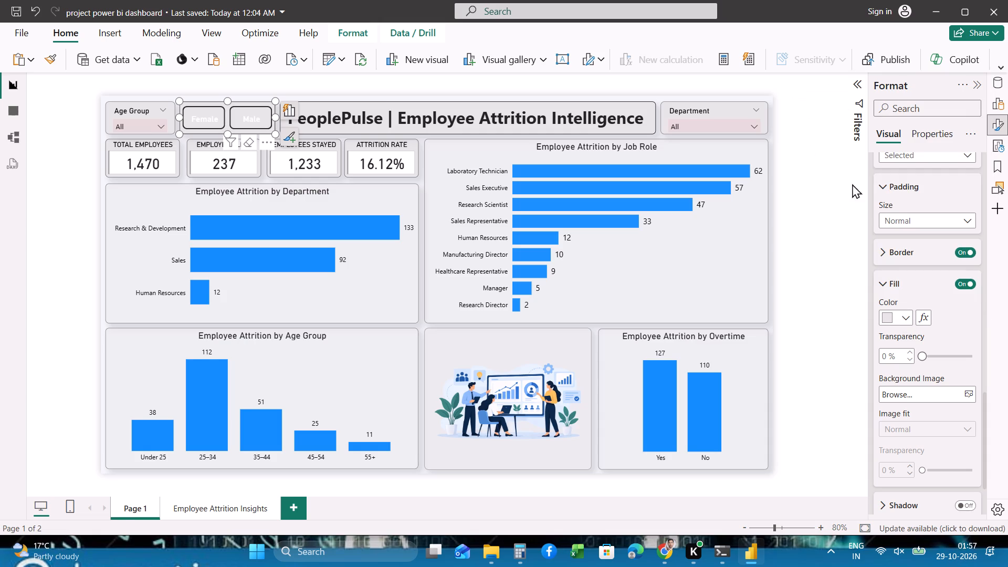
Set the Selected-state button fill of Page 1's gender slicer to the lightest orange theme shade.
left_click(906, 317)
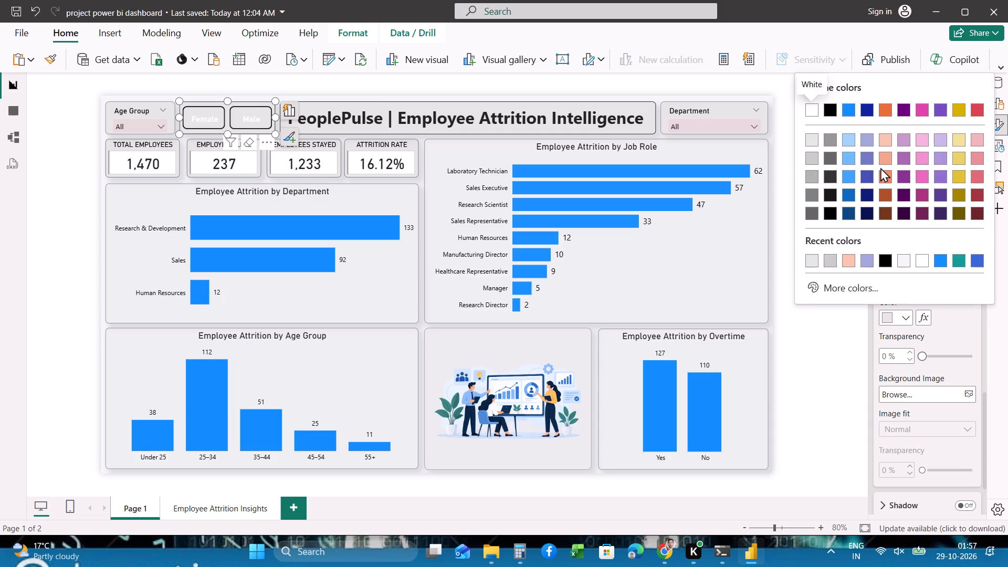
left_click(887, 142)
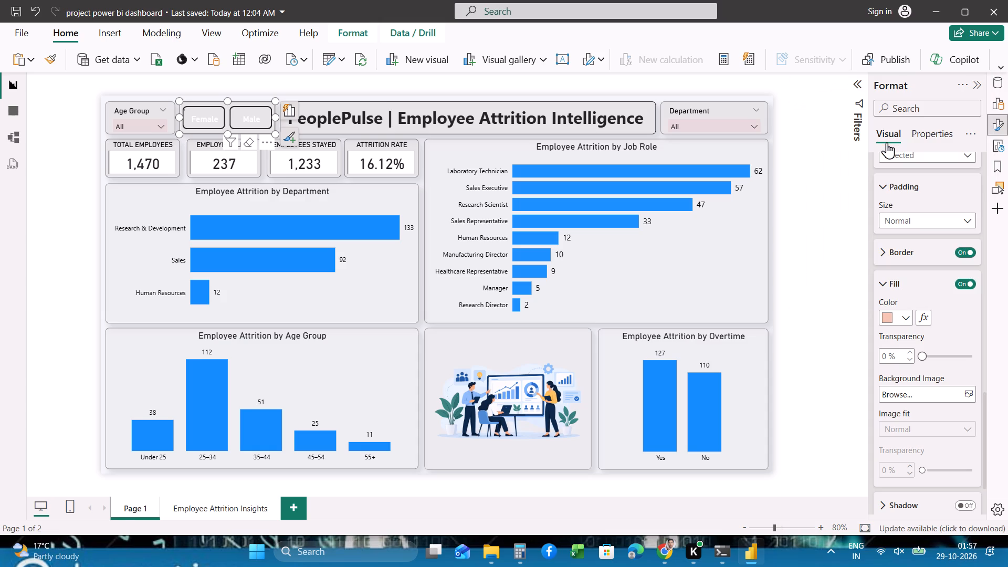
Test the Male and Female choices in Page 1's gender slicer to check the light orange selected-button fill.
left_click(253, 122)
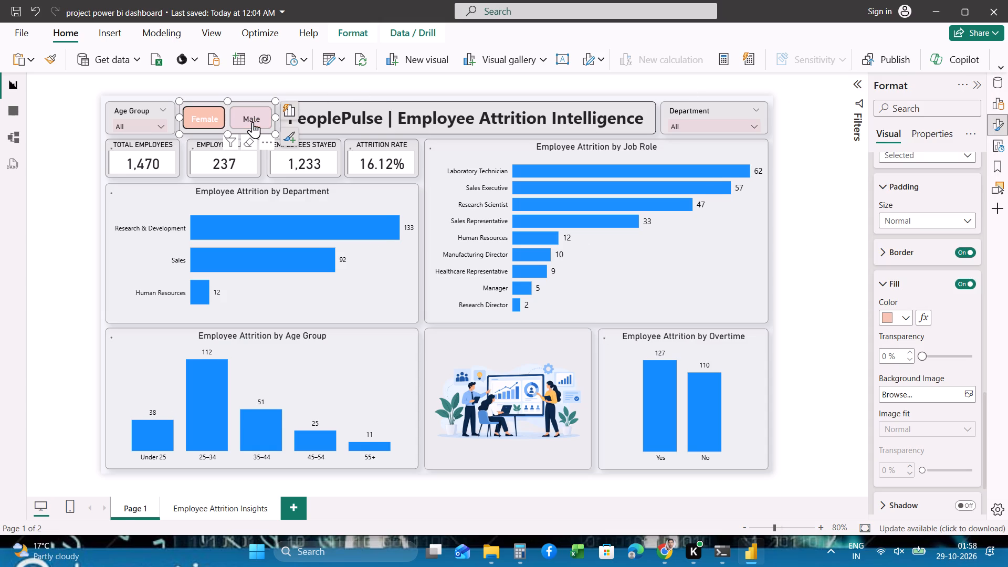
left_click(213, 119)
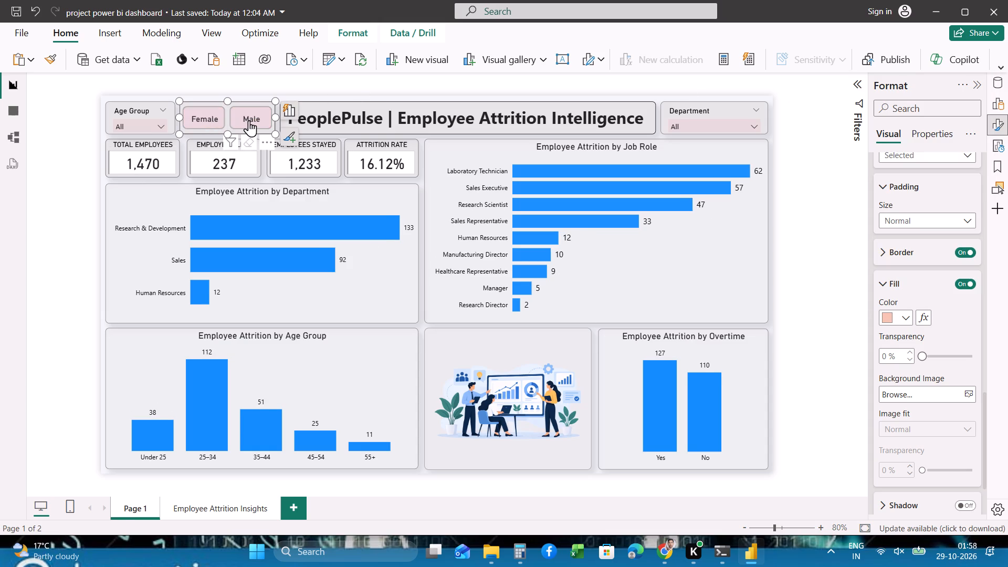
left_click(251, 120)
left_click(202, 119)
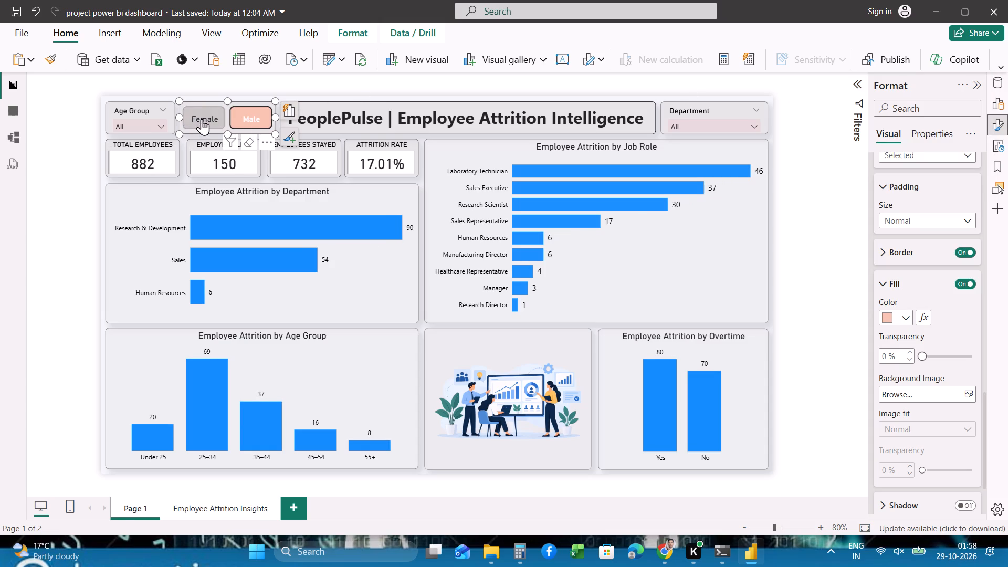
left_click(202, 119)
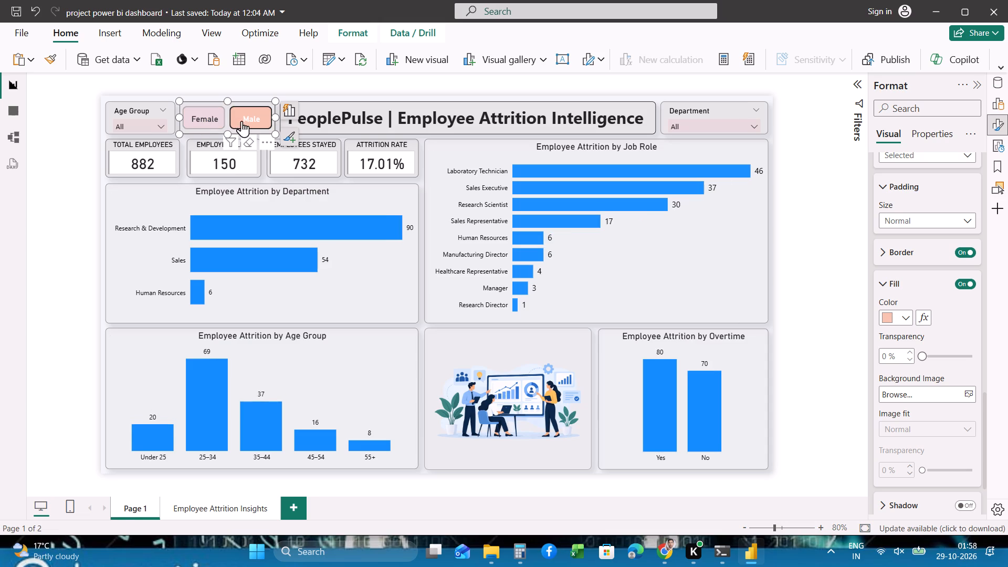
Test the Female and Male choices, singly and together, in Page 1's gender slicer and leave both unselected.
left_click(247, 121)
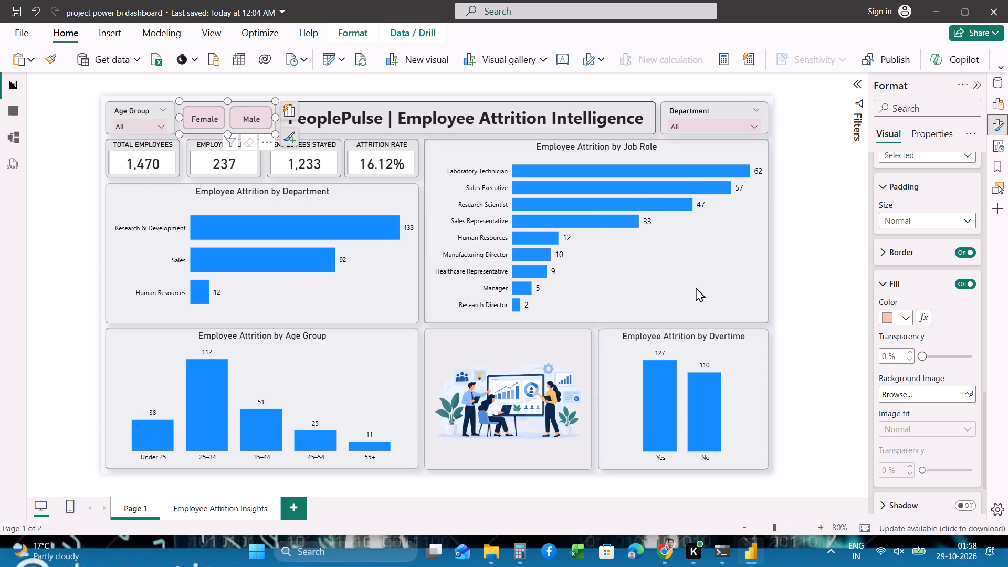
left_click(208, 117)
left_click(260, 118)
left_click(260, 118)
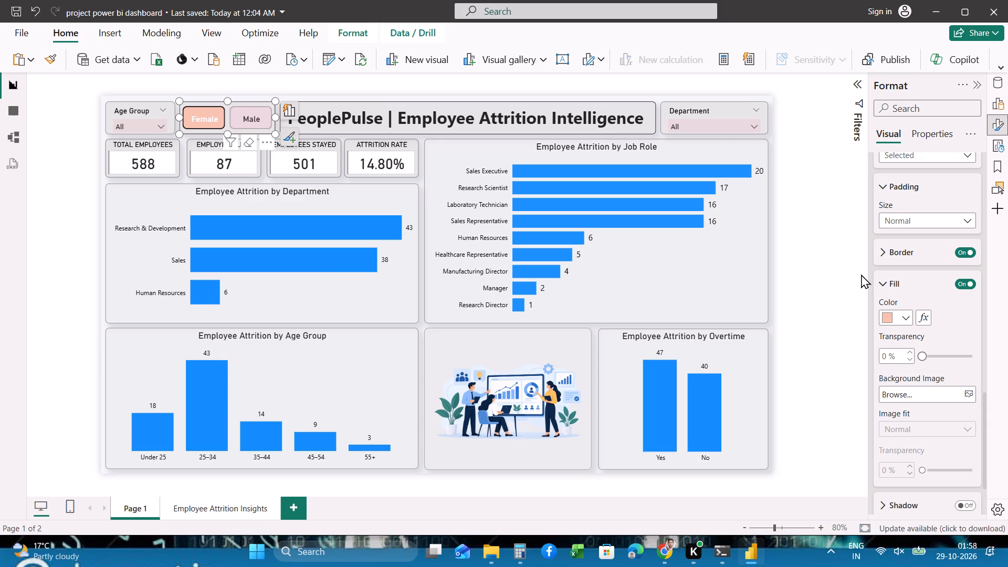
scroll(925, 280, "up", 2)
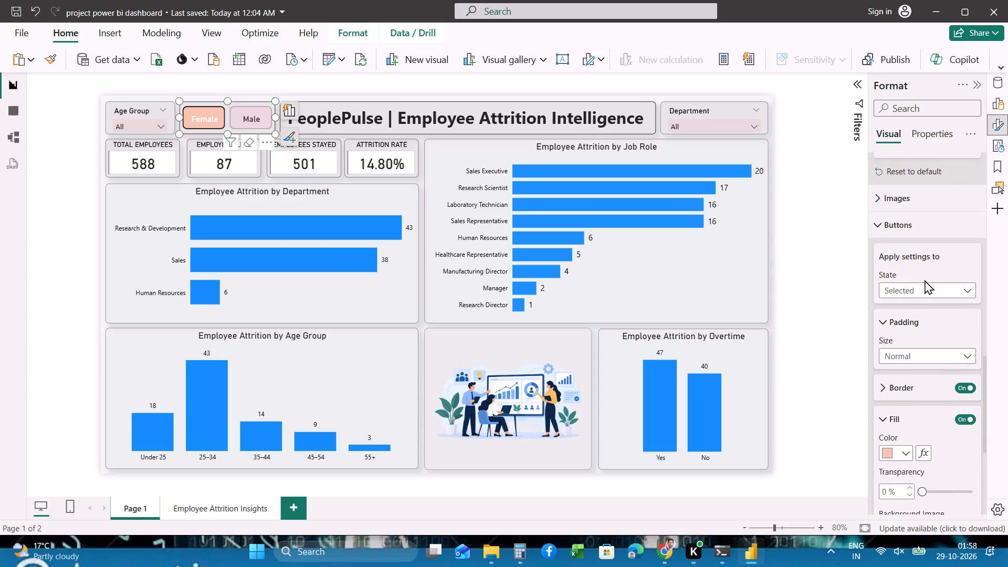
scroll(930, 267, "up", 1)
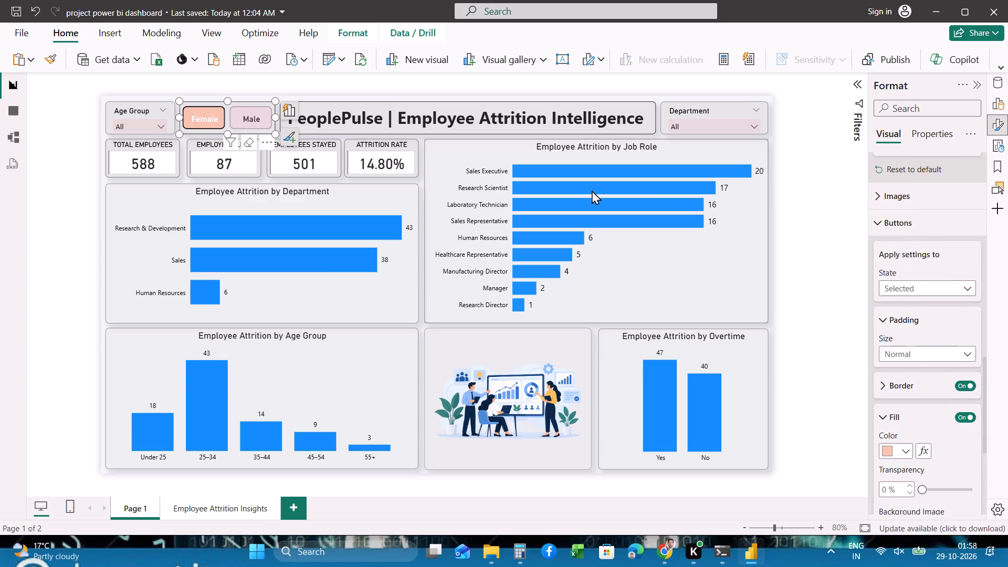
left_click(209, 117)
left_click(209, 117)
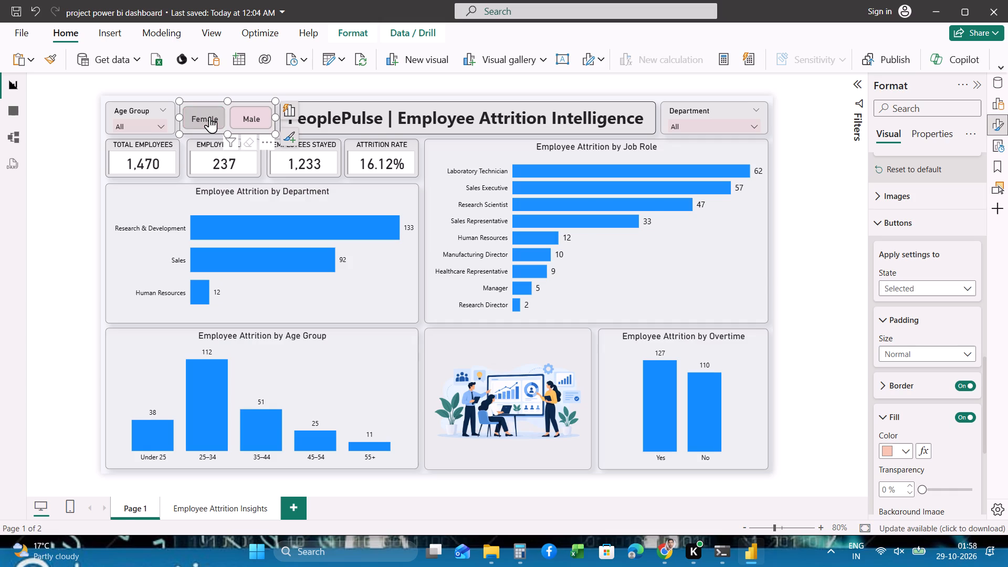
left_click(251, 117)
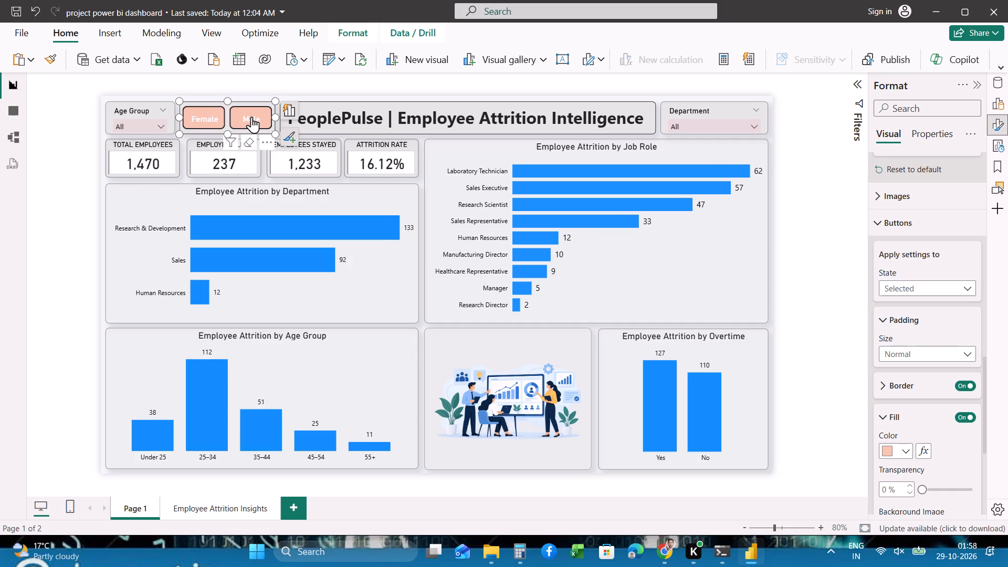
left_click(251, 117)
left_click(200, 115)
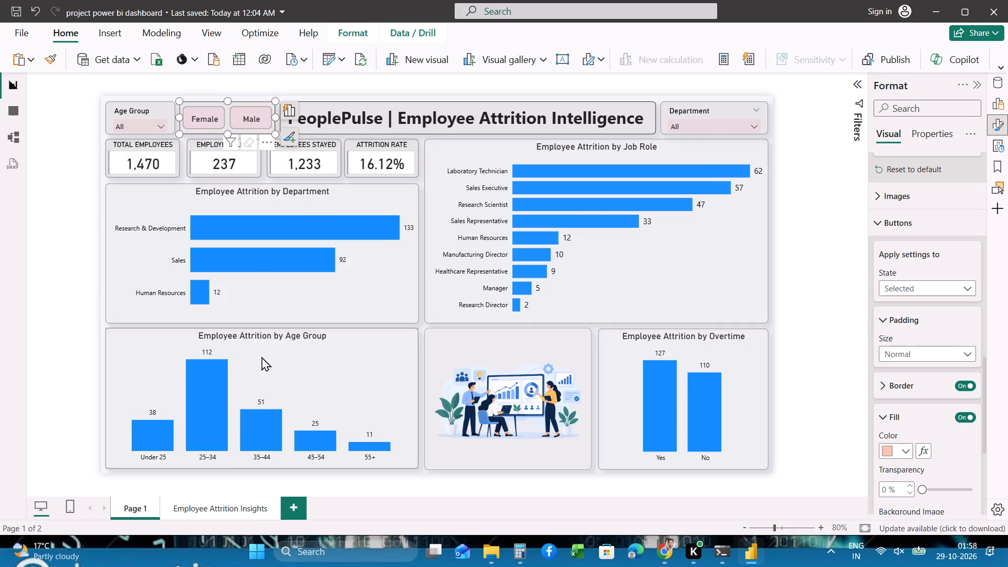
Set the Selected-state button fill of the gender slicer on the Employee Attrition Insights page to the lightest orange theme shade.
left_click(207, 508)
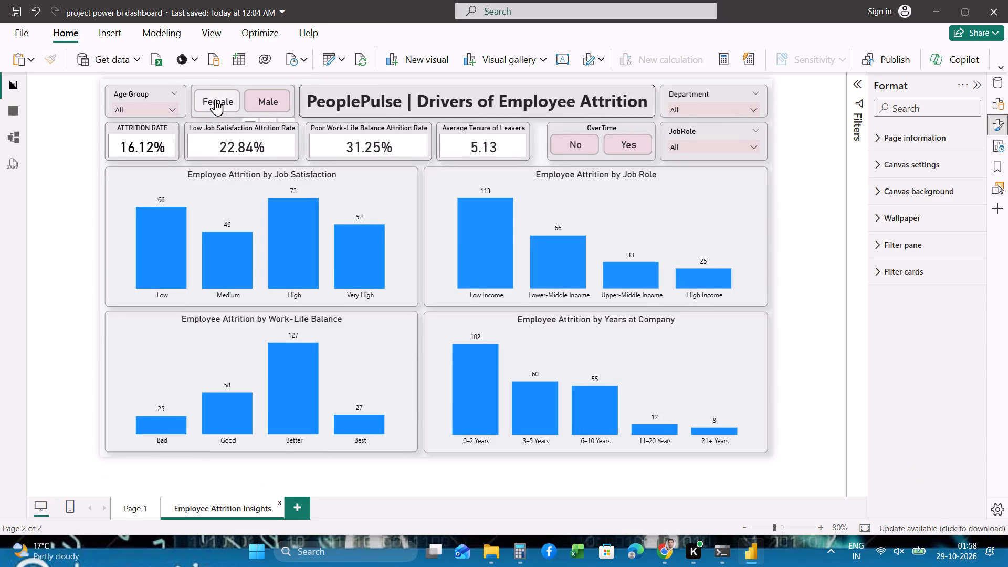
left_click(255, 99)
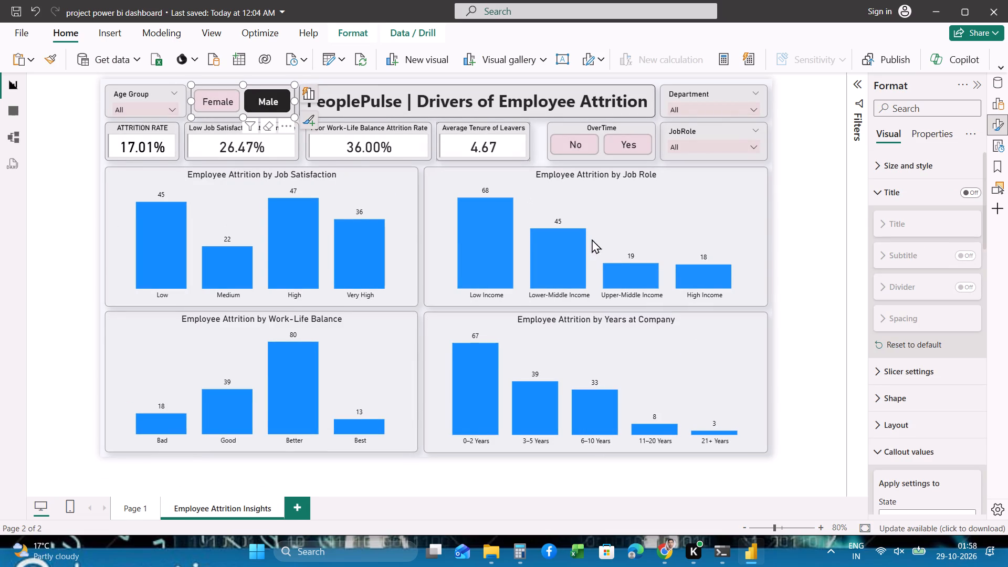
scroll(912, 350, "down", 4)
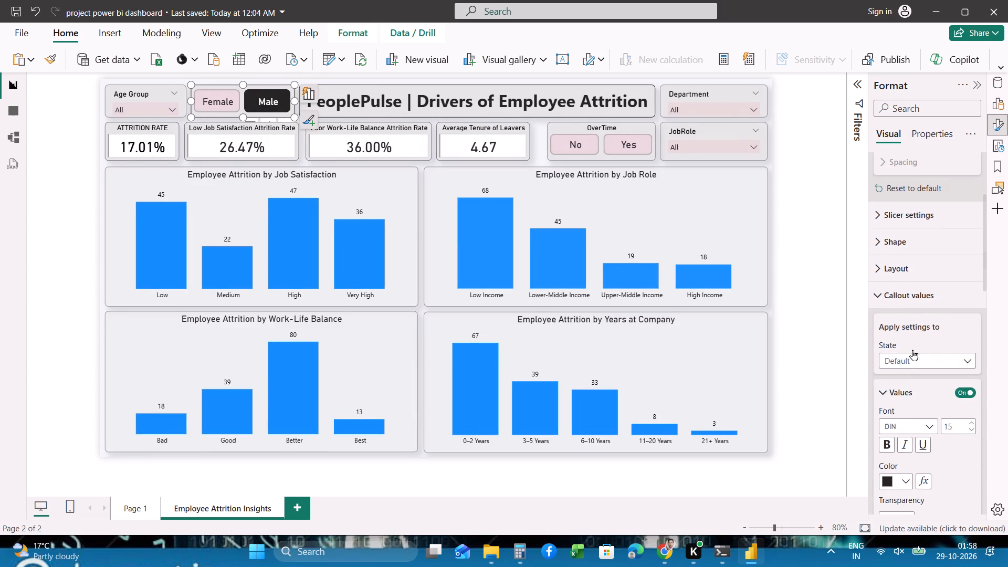
scroll(912, 350, "down", 4)
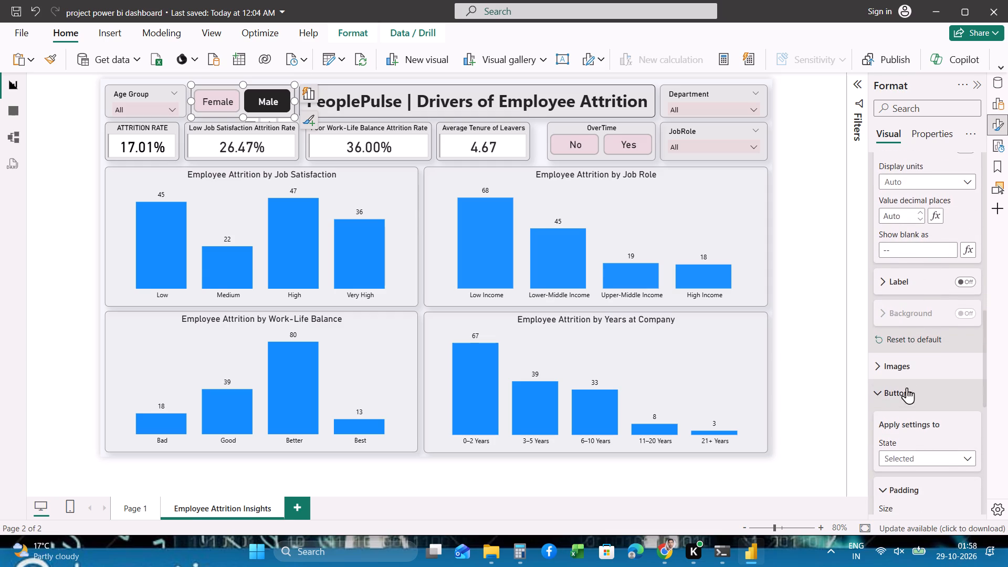
scroll(898, 409, "down", 2)
scroll(898, 352, "down", 1)
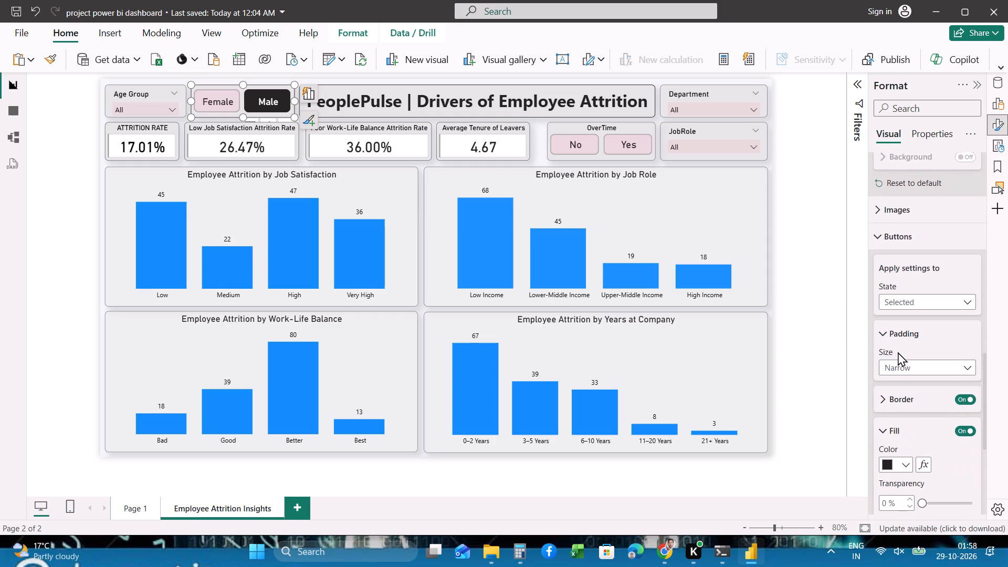
scroll(898, 352, "down", 1)
left_click(900, 303)
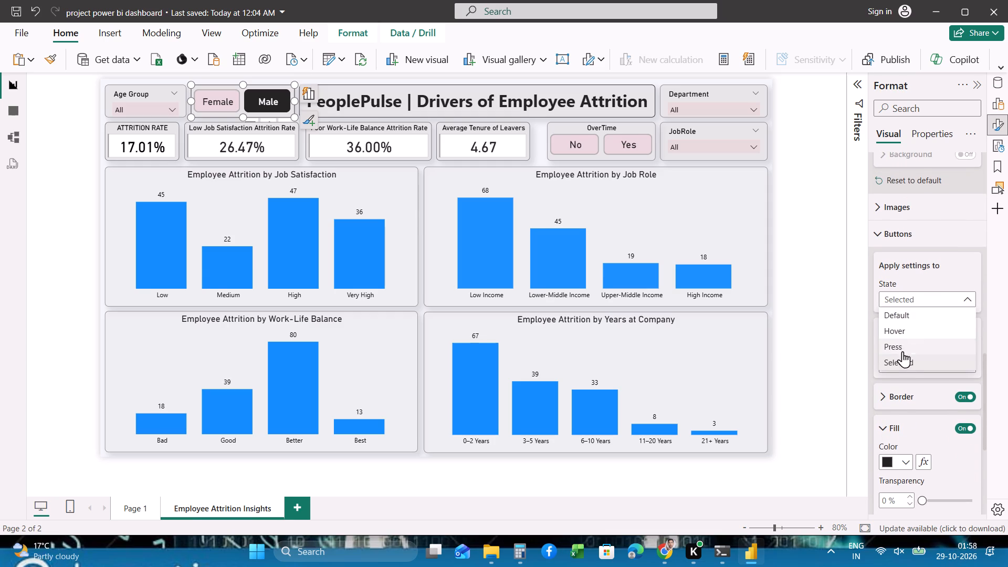
left_click(902, 364)
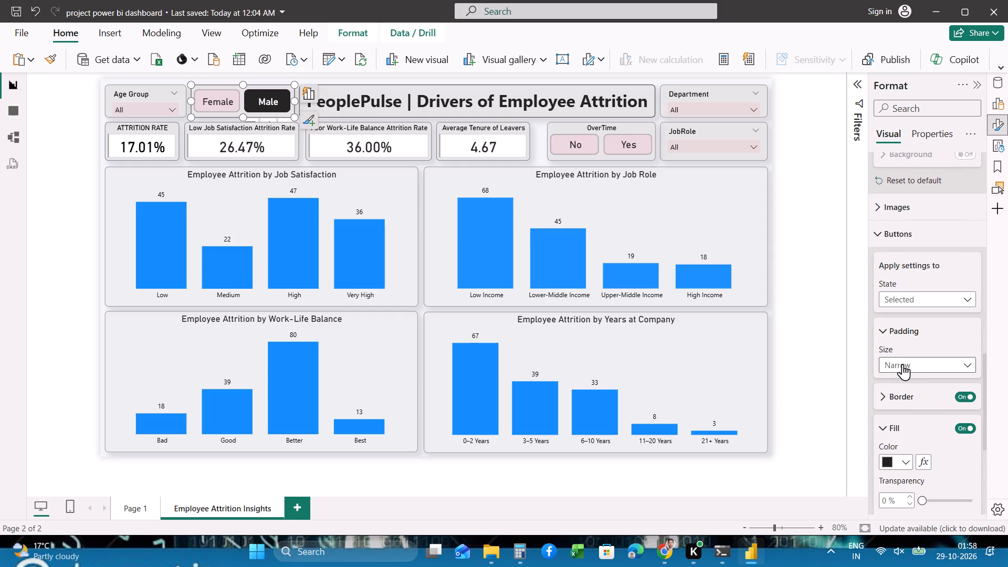
scroll(902, 364, "down", 1)
left_click(908, 398)
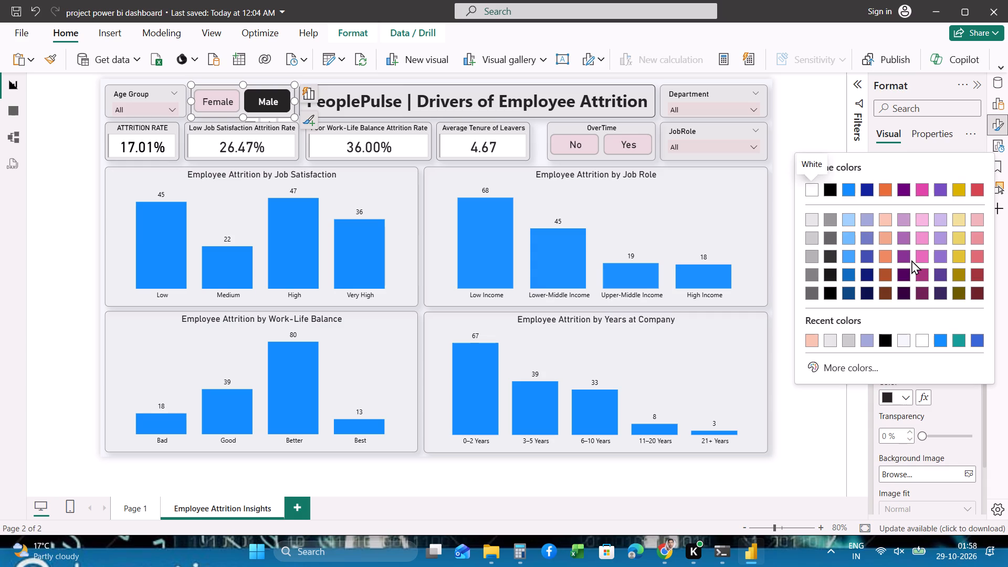
left_click(886, 219)
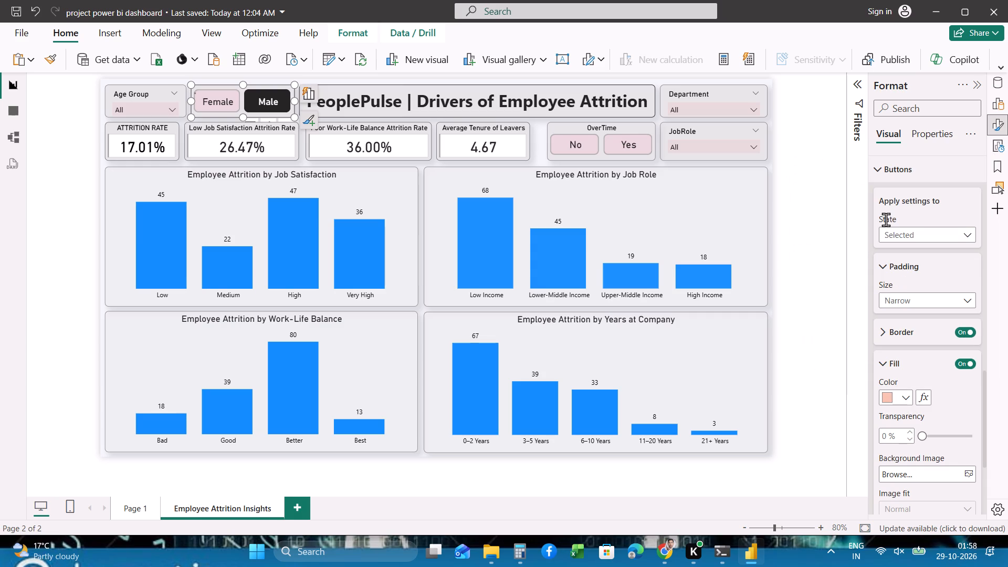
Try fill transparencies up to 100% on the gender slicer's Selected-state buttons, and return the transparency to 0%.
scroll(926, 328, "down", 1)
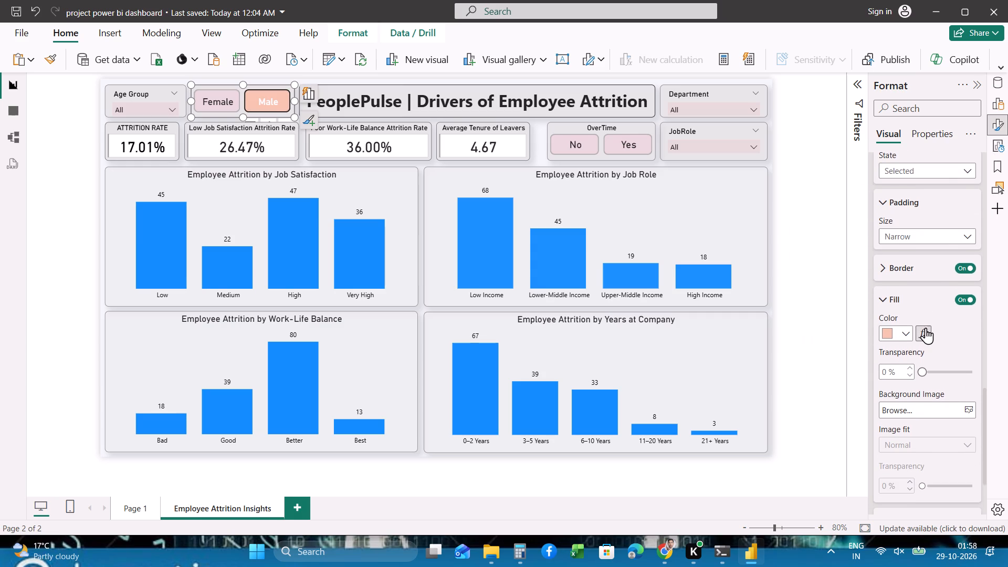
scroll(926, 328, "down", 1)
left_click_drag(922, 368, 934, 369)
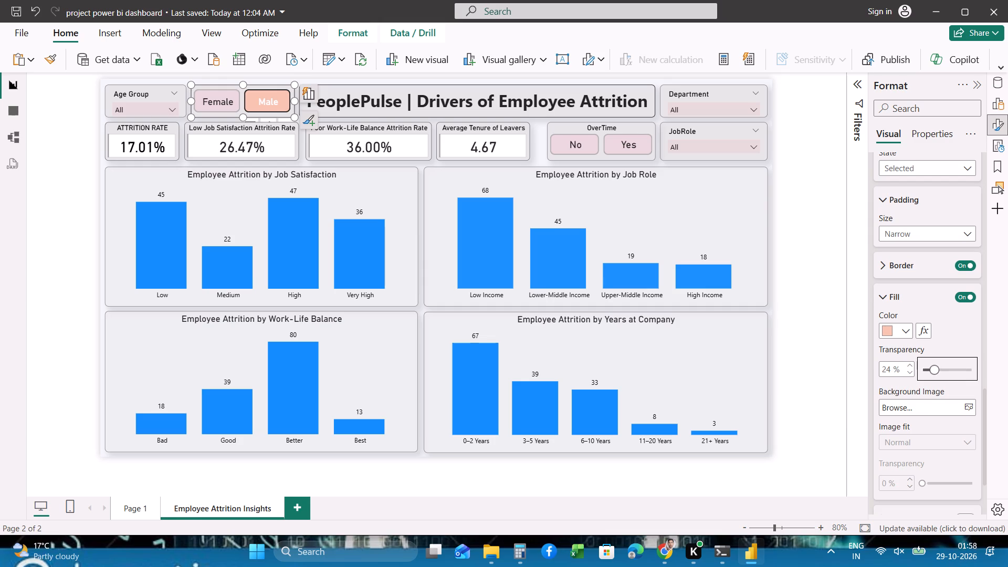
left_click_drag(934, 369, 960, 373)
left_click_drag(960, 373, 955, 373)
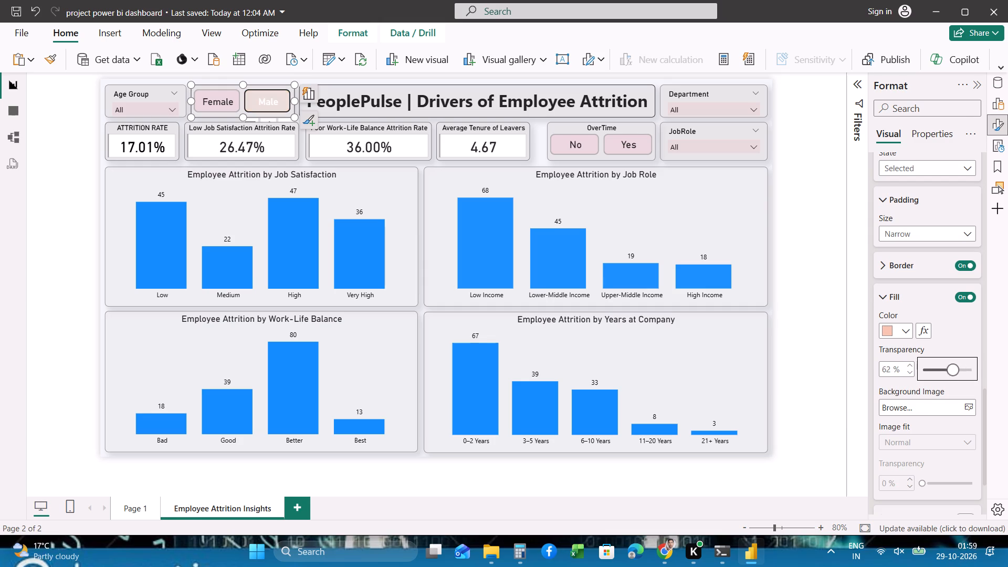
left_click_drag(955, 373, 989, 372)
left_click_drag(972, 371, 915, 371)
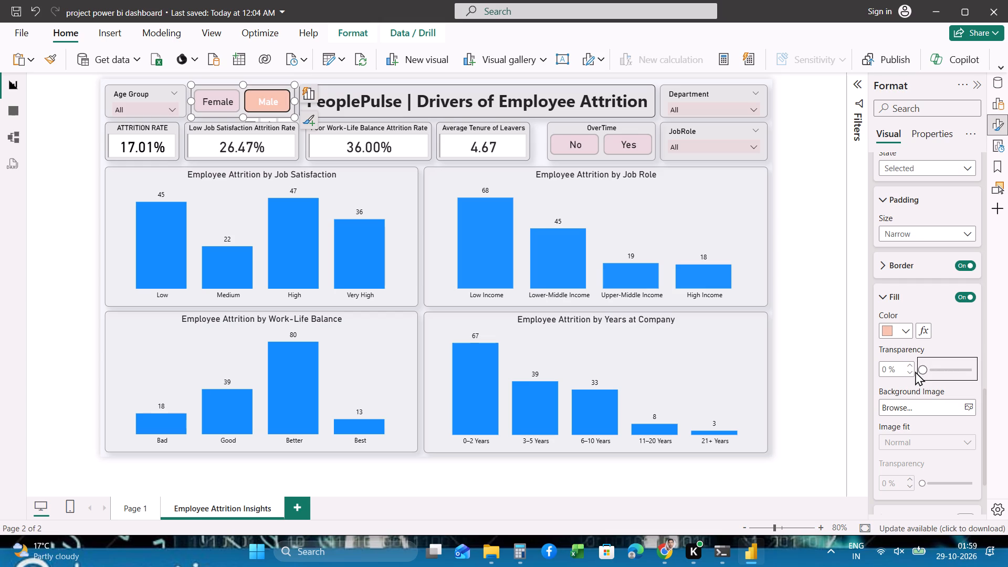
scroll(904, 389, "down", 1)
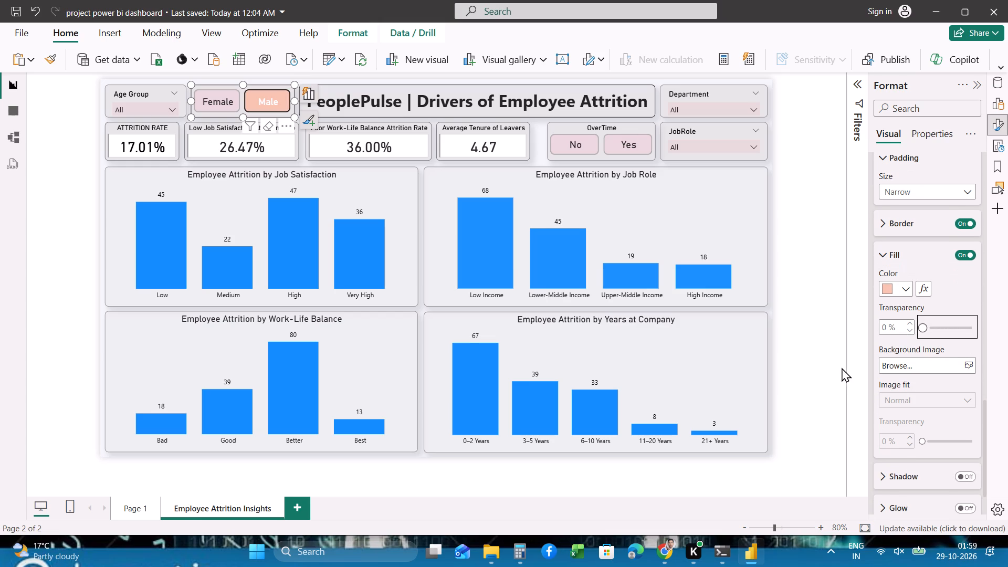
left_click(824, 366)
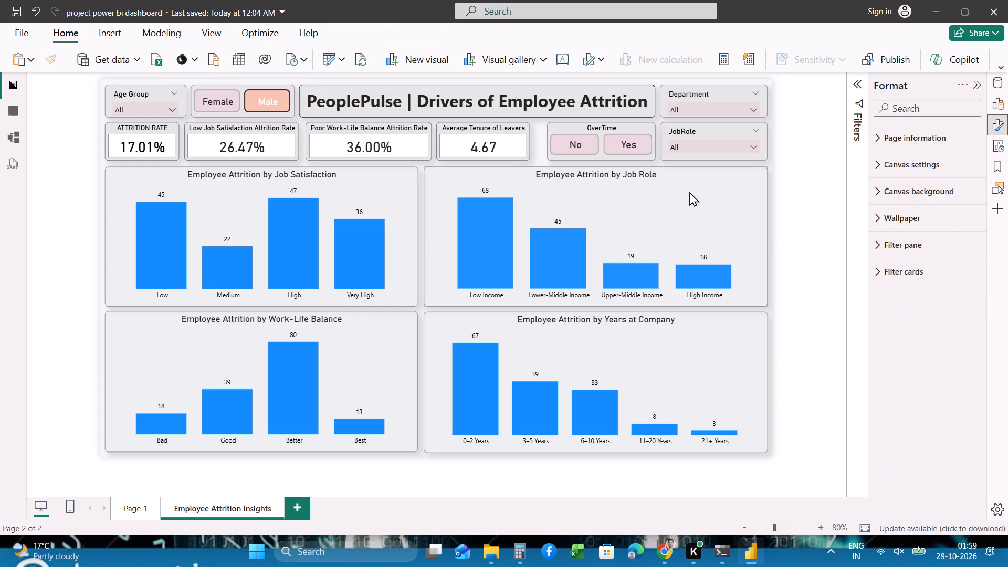
Set the Selected-state button fill of the OverTime slicer on the Employee Attrition Insights page to the lightest orange theme shade.
left_click(635, 128)
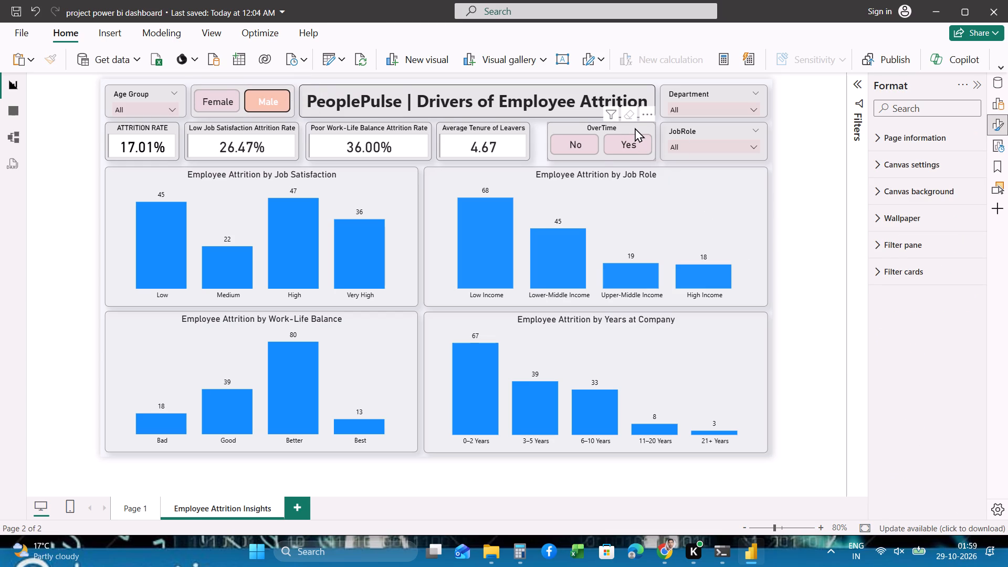
scroll(918, 253, "down", 1)
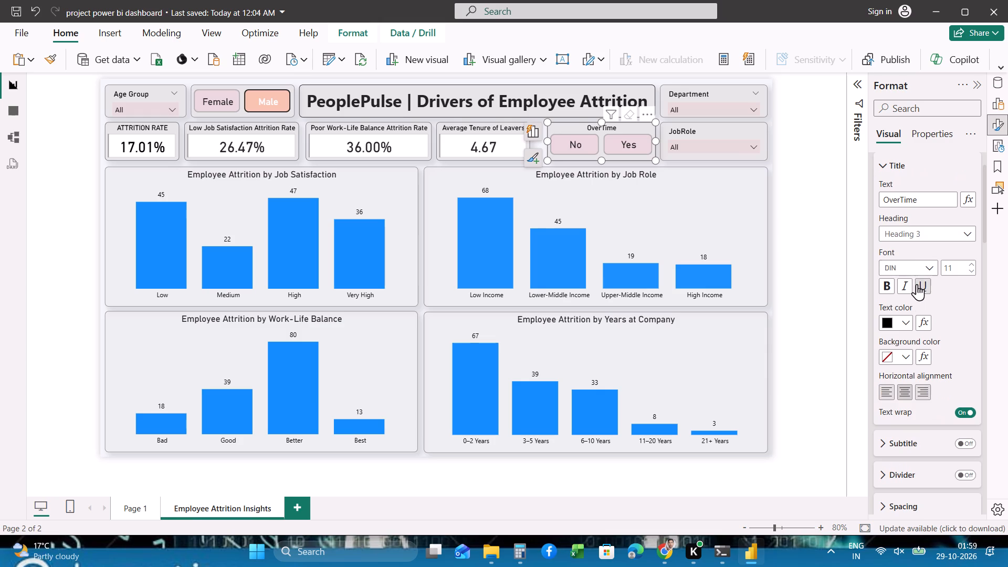
scroll(907, 321, "down", 1)
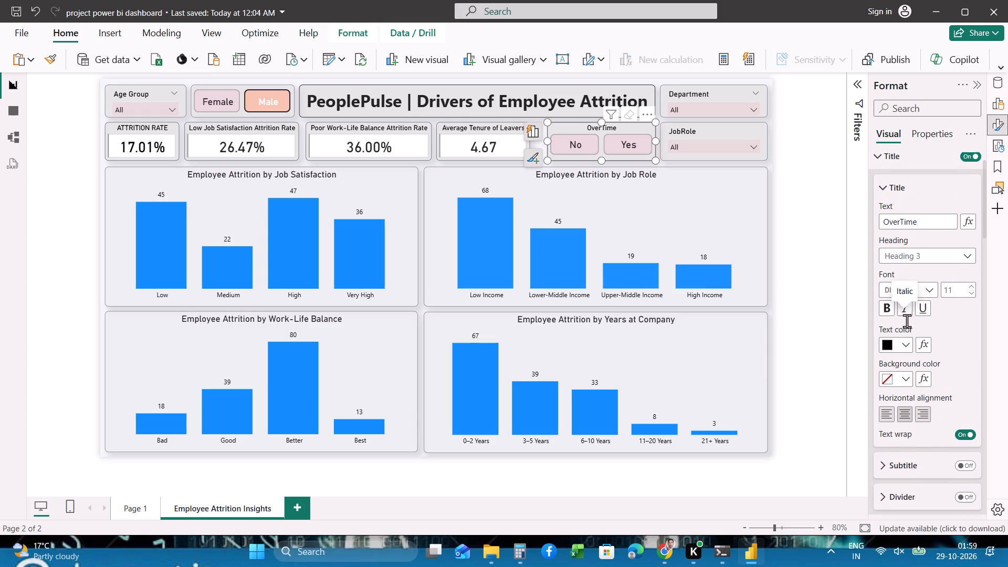
scroll(907, 321, "down", 2)
scroll(905, 366, "down", 4)
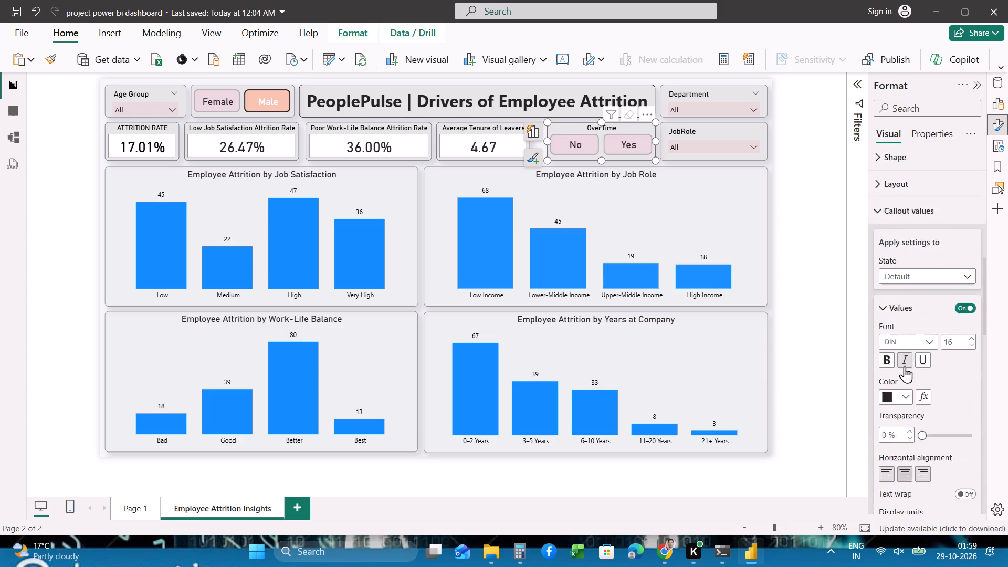
scroll(904, 380, "up", 1)
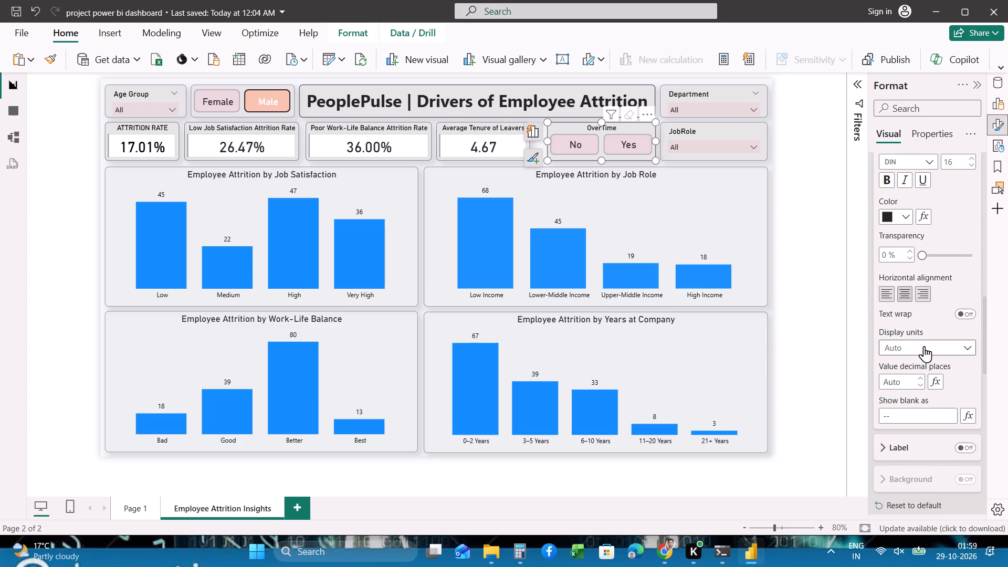
scroll(924, 346, "up", 1)
scroll(928, 271, "down", 3)
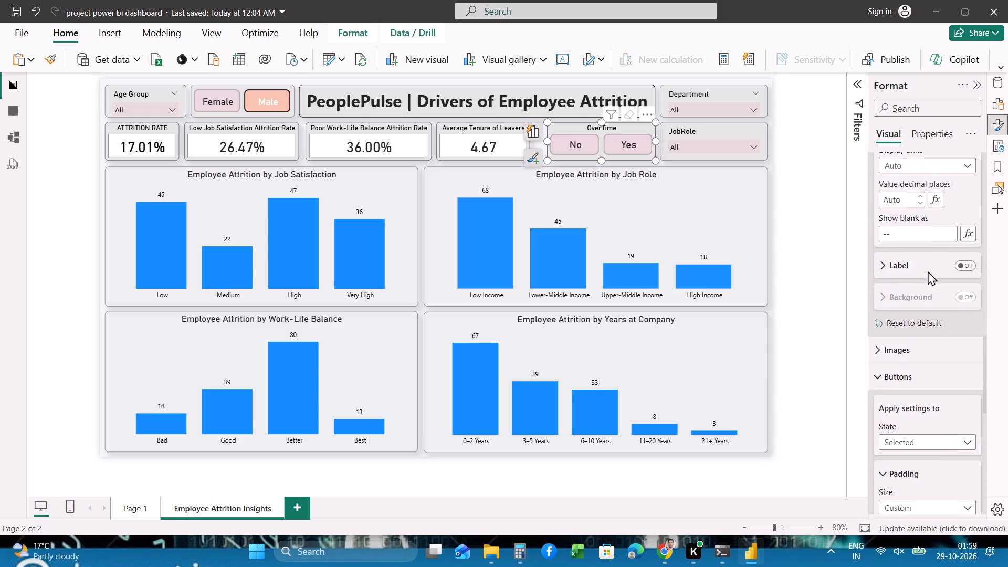
scroll(928, 271, "down", 1)
left_click(928, 346)
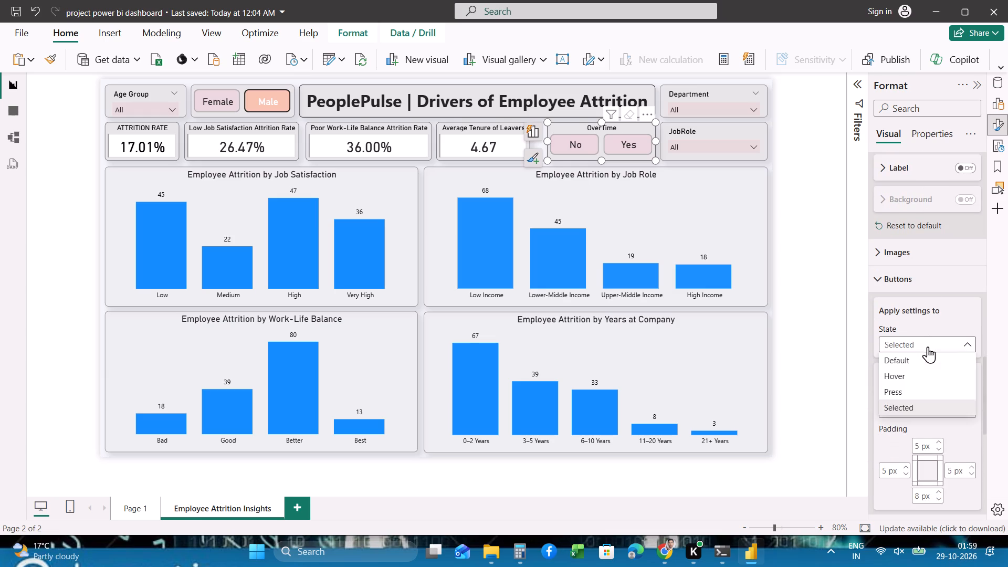
left_click(921, 406)
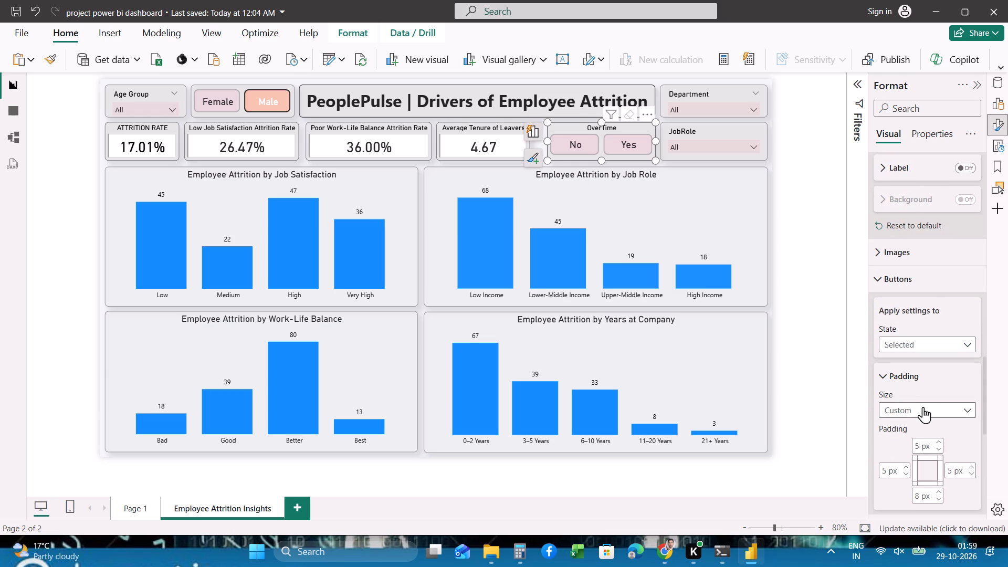
scroll(922, 408, "down", 1)
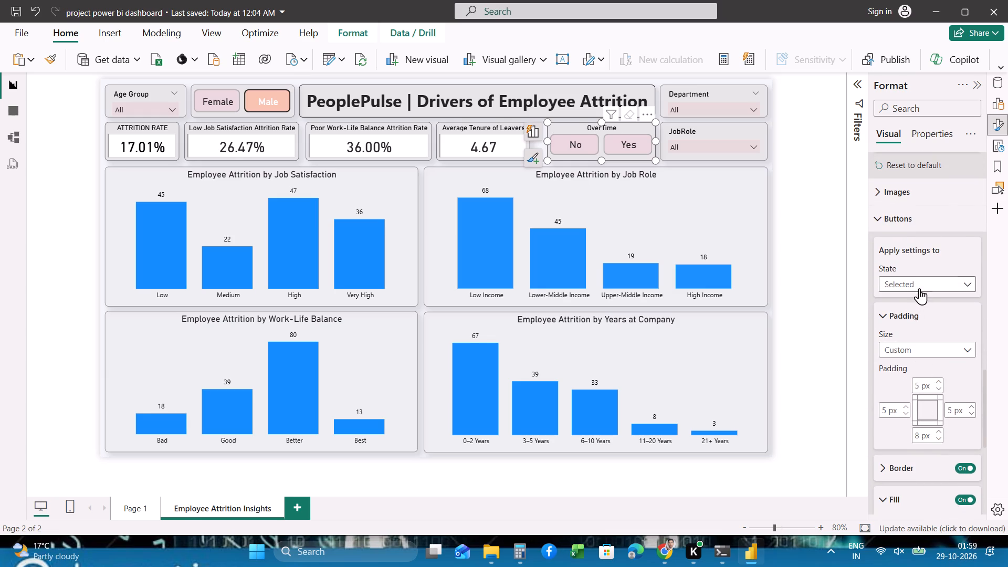
left_click(919, 284)
left_click(912, 345)
scroll(912, 345, "down", 2)
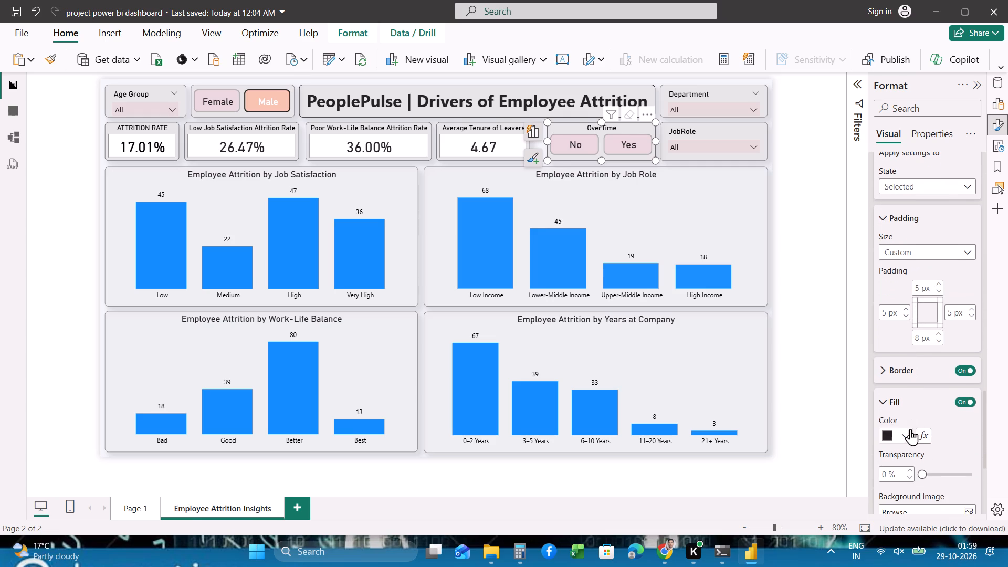
scroll(910, 431, "down", 1)
left_click(908, 421)
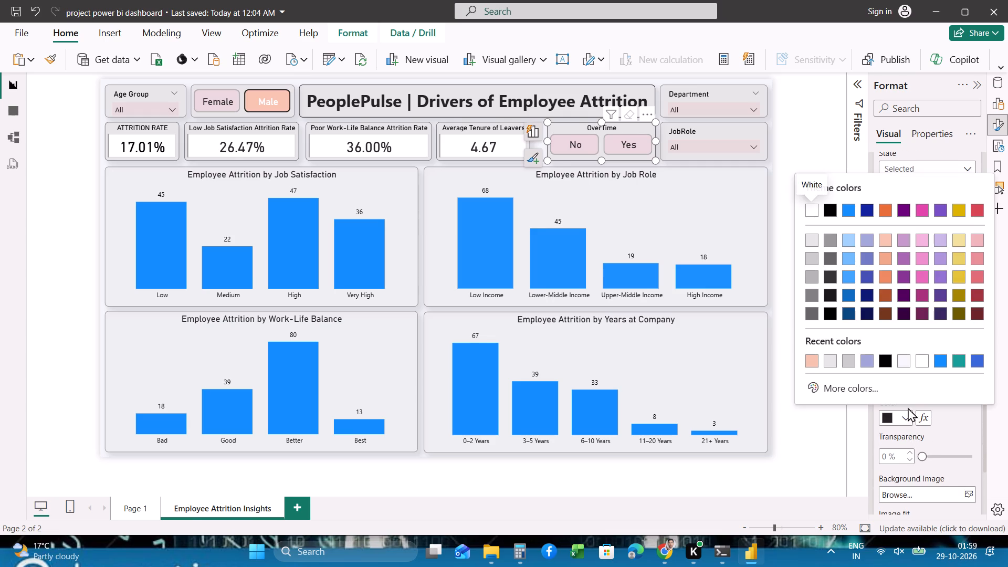
left_click(886, 237)
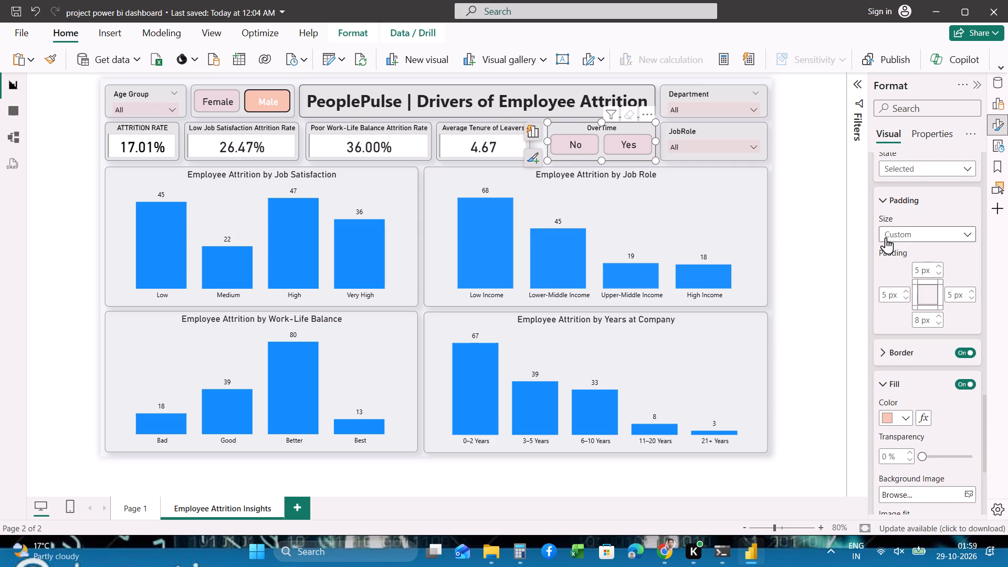
Test the Yes and No choices in the OverTime slicer to check the selected-button fill, and leave both unselected.
left_click(639, 150)
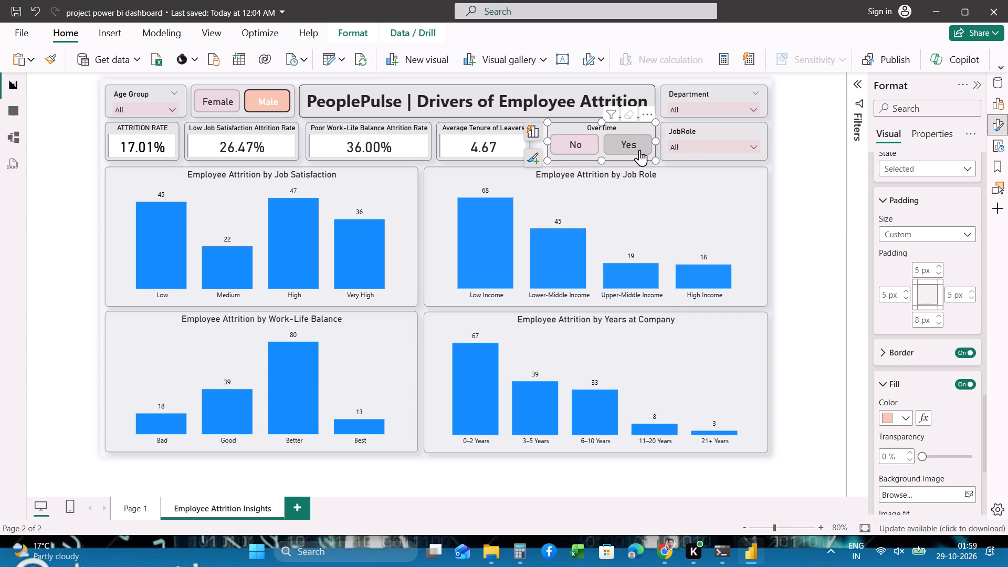
left_click(583, 144)
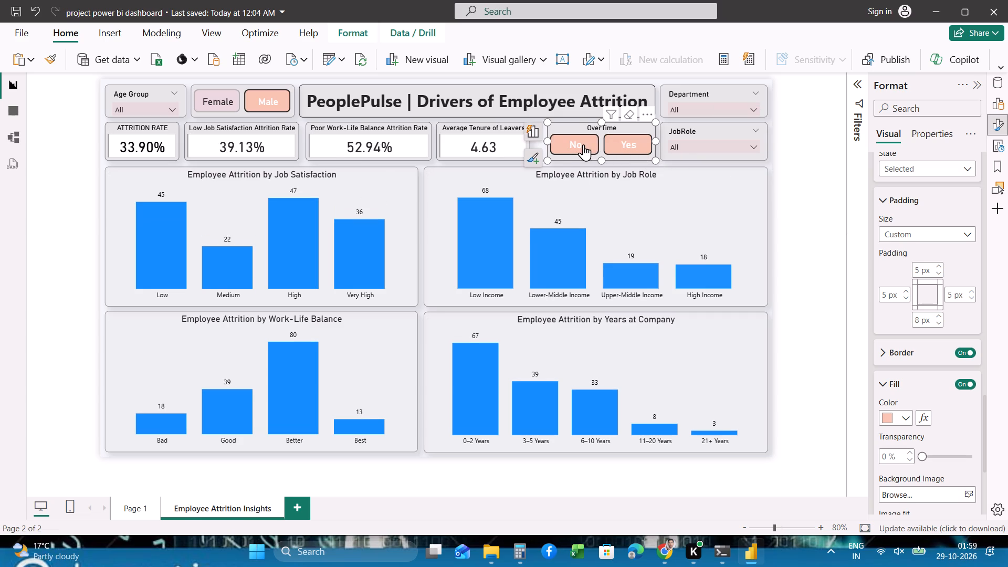
left_click(583, 144)
left_click(625, 141)
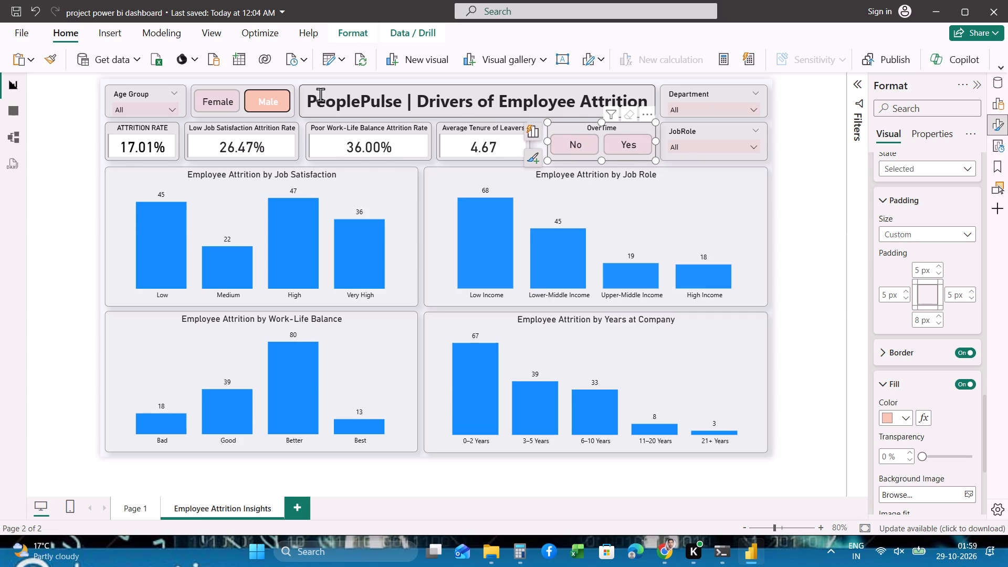
Clear the Male selection in the gender slicer on the Employee Attrition Insights page.
left_click(275, 102)
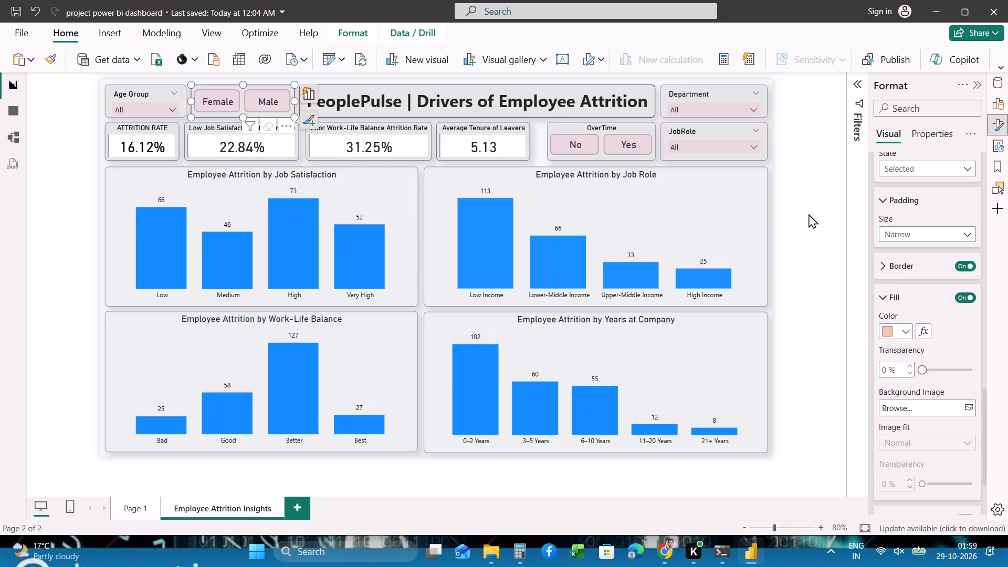
left_click(824, 207)
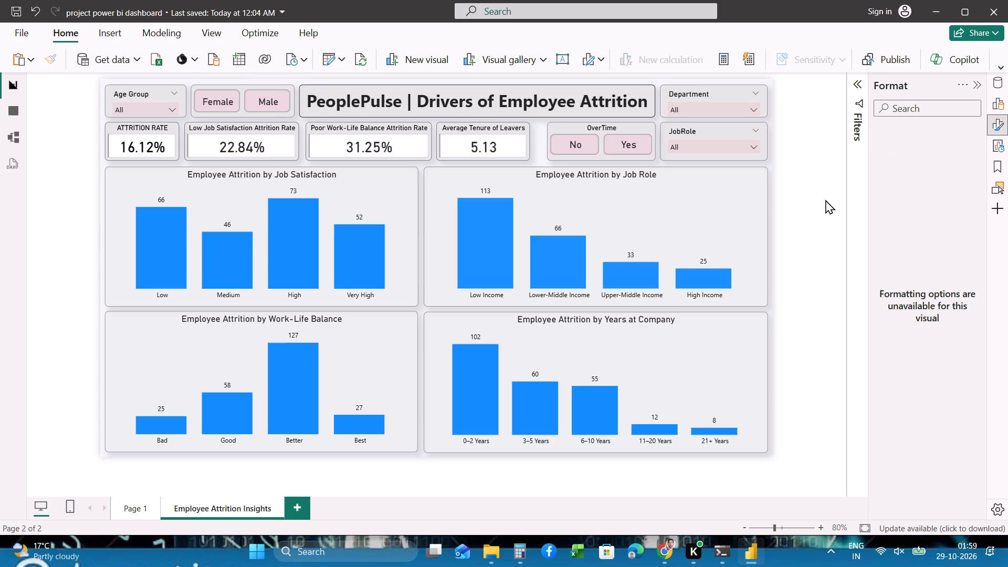
Test the OverTime slicer's No and Yes choices and the gender slicer's Male and Female choices, leaving all of them unselected.
left_click(570, 145)
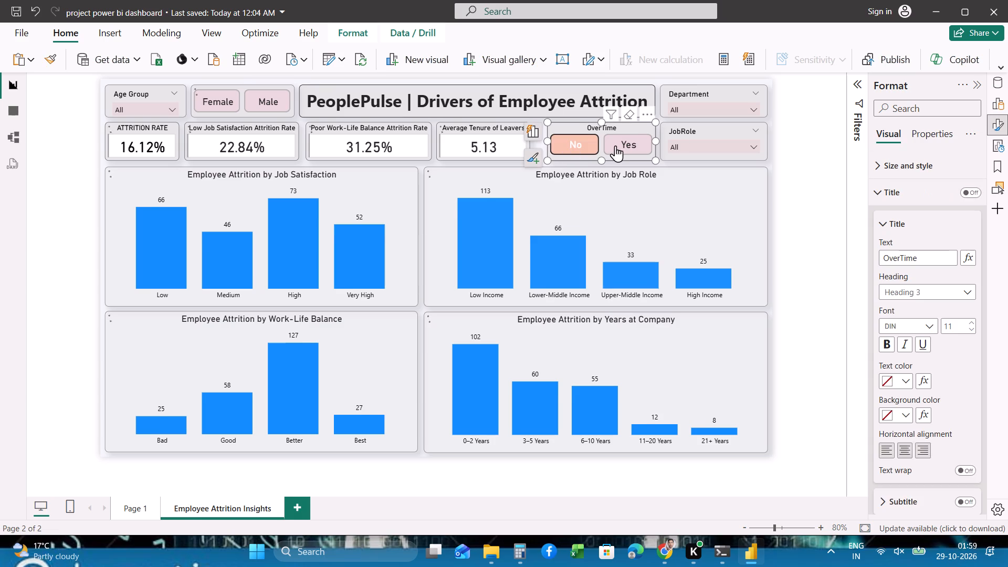
left_click(625, 145)
left_click(624, 145)
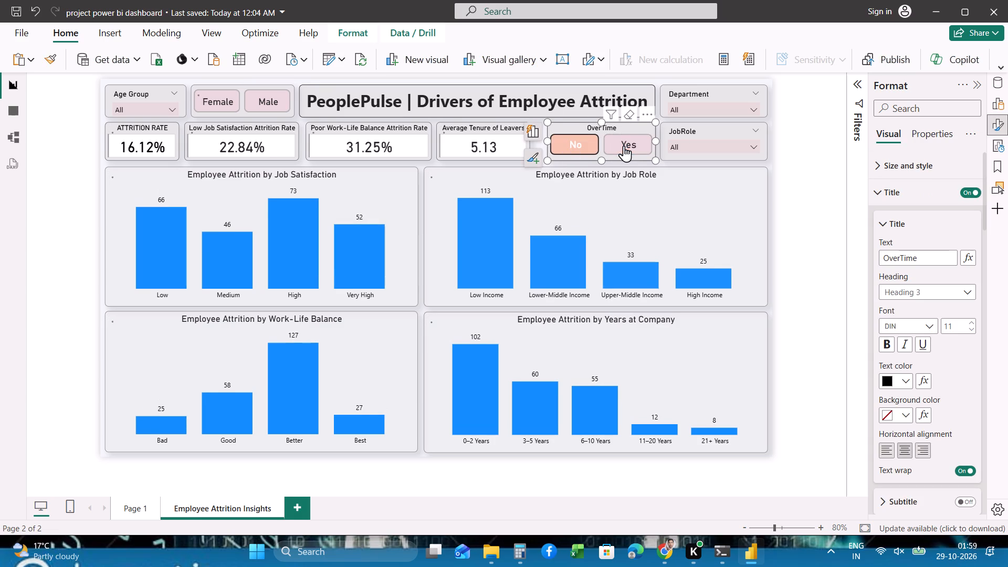
left_click(571, 141)
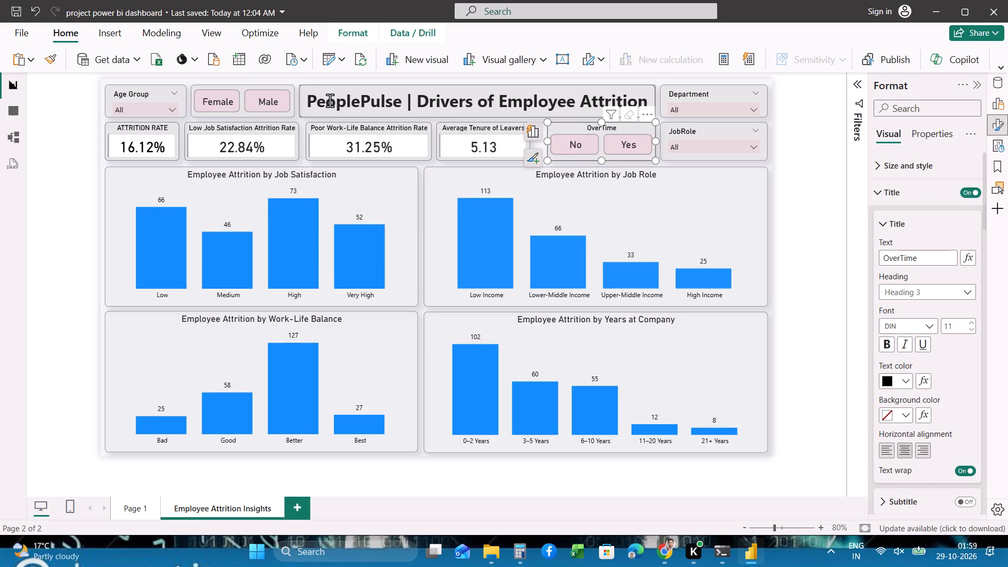
left_click(260, 97)
left_click(260, 97)
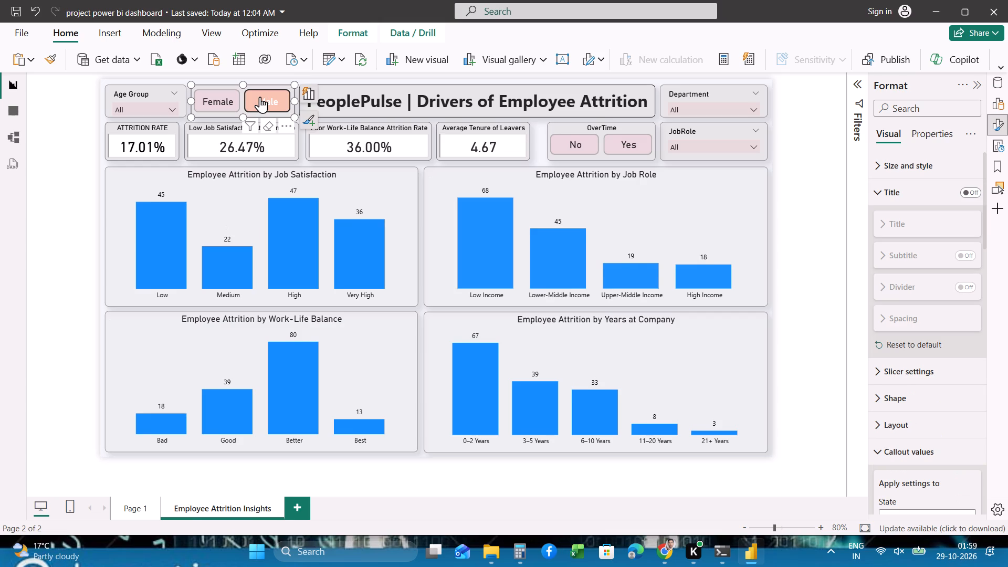
left_click(223, 99)
left_click(223, 99)
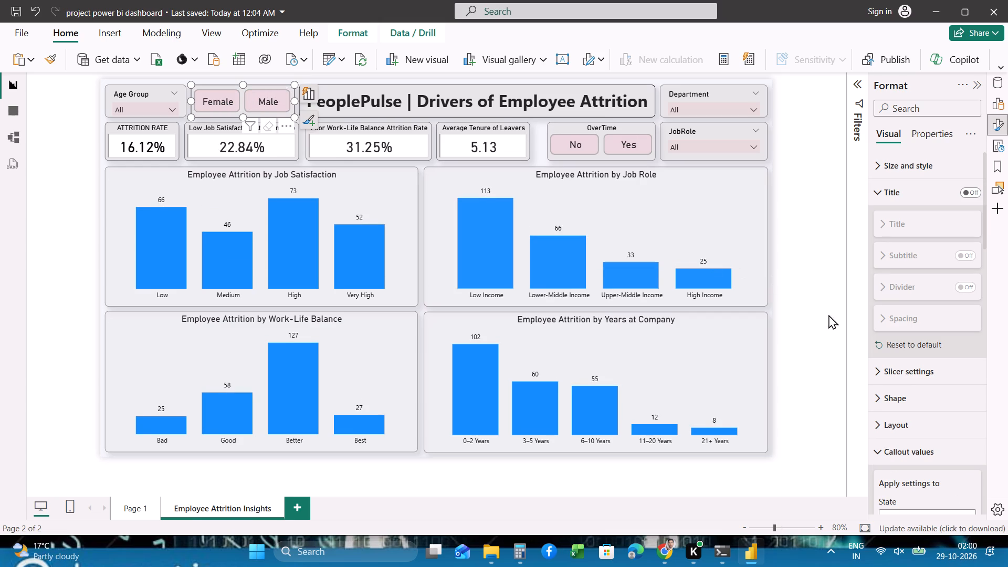
Turn on single select in the slicer settings of the gender slicer on the Employee Attrition Insights page.
left_click(889, 369)
scroll(889, 369, "down", 1)
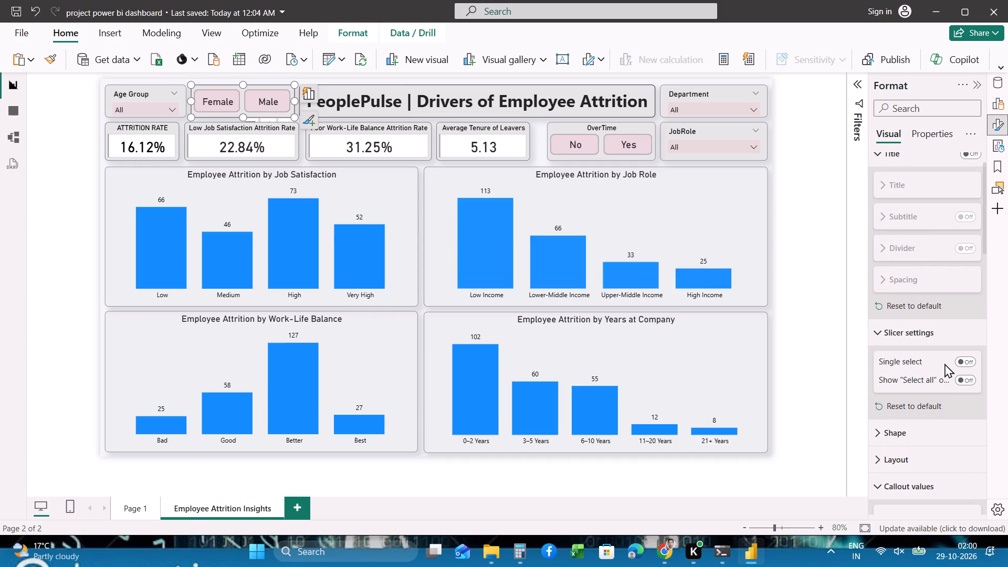
left_click(970, 363)
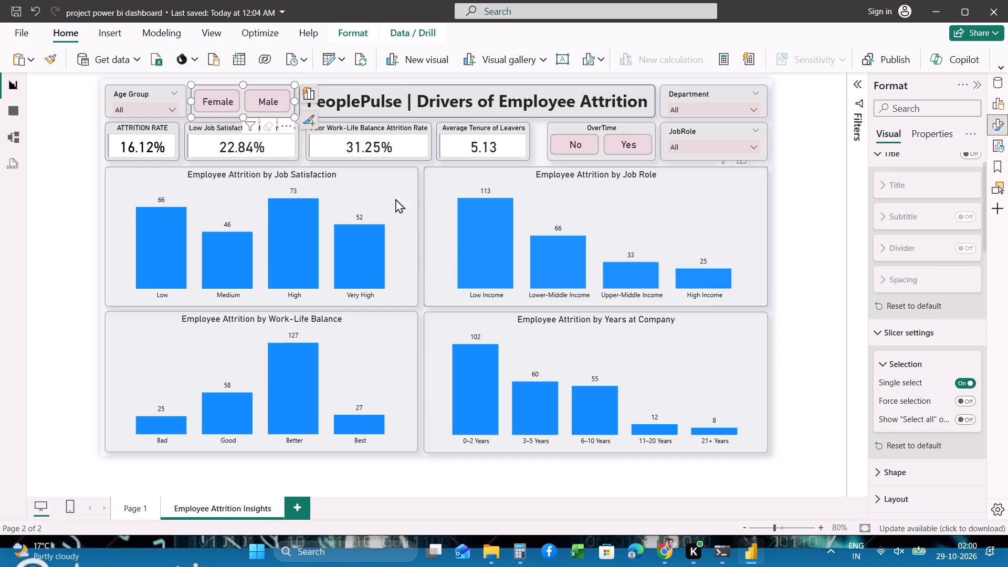
Test switching between Male and Female in the single-select gender slicer, and leave both unselected.
left_click(252, 96)
left_click(209, 101)
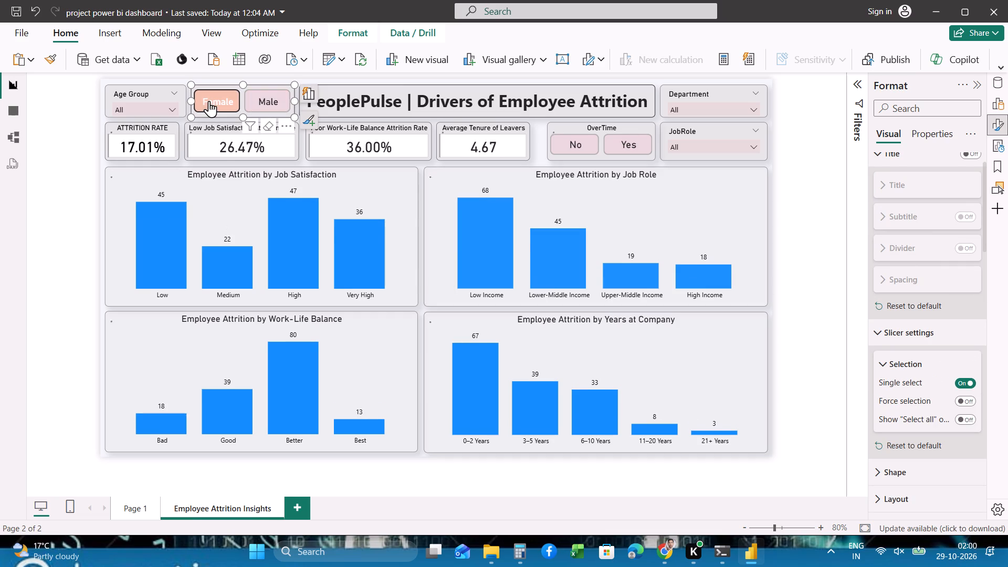
left_click(266, 101)
left_click(266, 101)
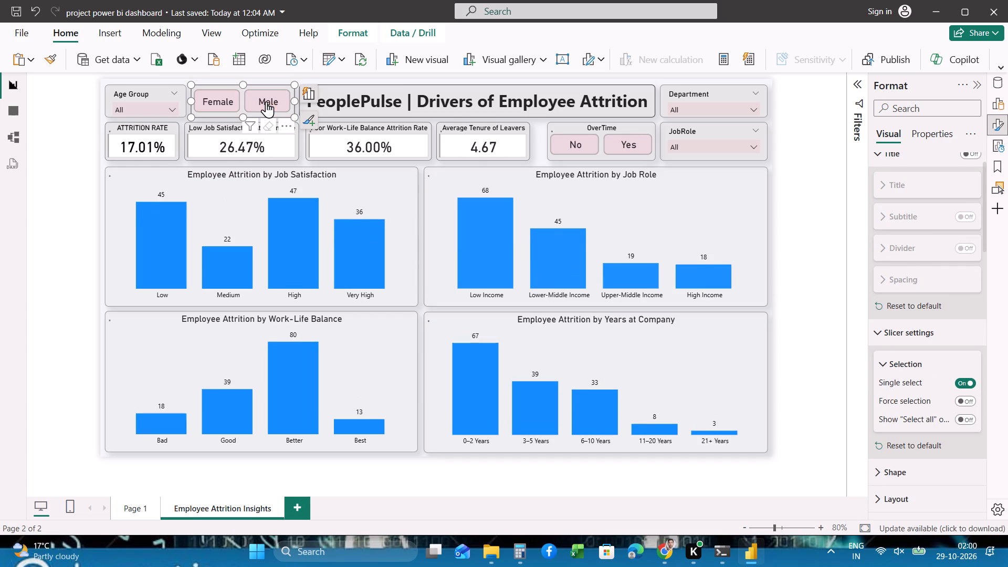
Check choosing No and Yes together in the OverTime slicer, and turn on single select in its slicer settings.
left_click(585, 141)
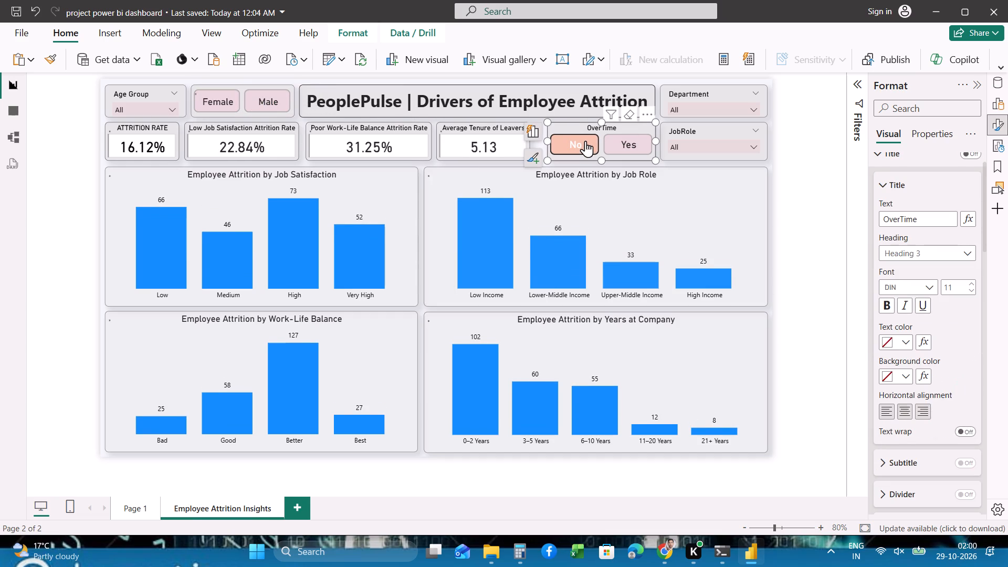
left_click(628, 143)
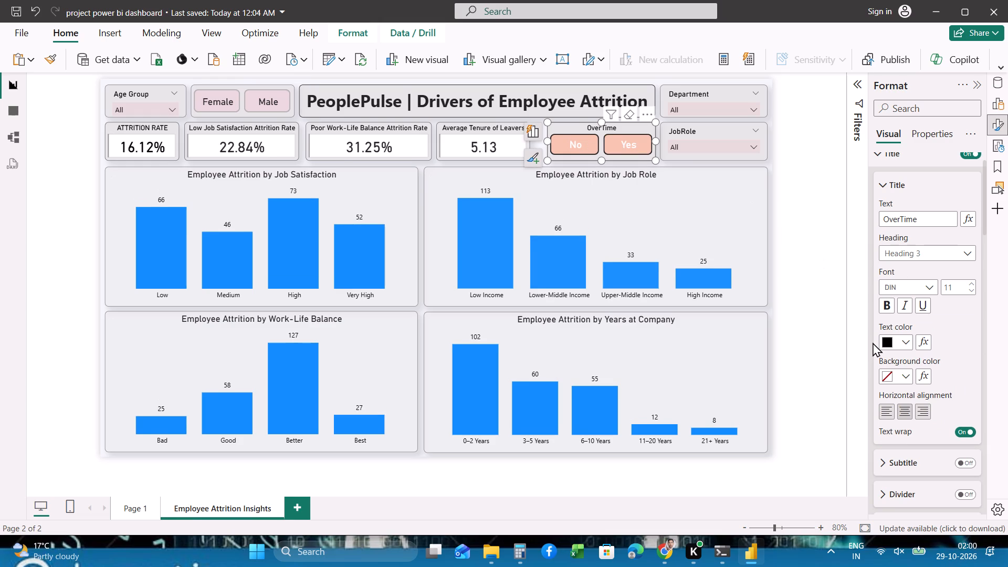
scroll(905, 337, "down", 4)
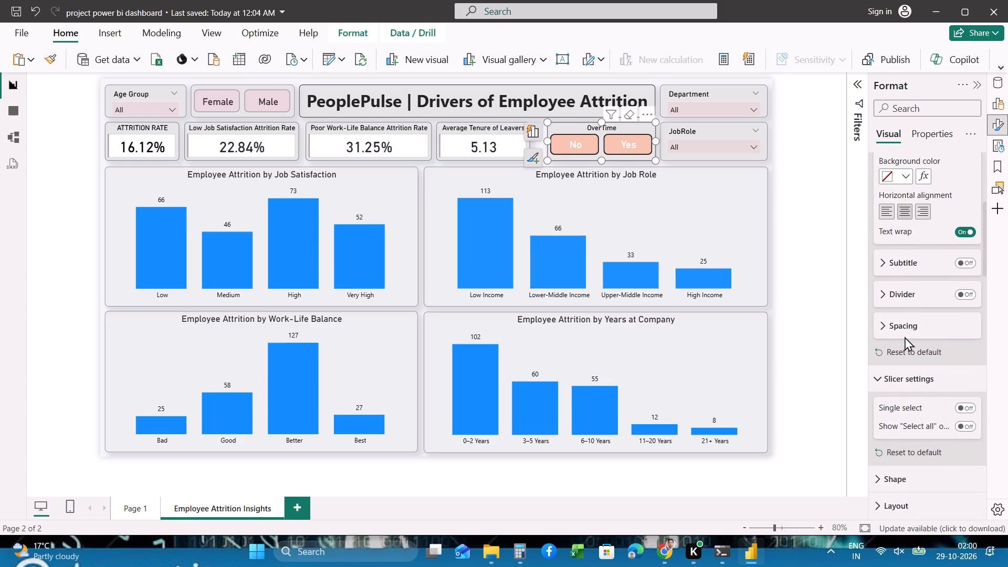
left_click(968, 404)
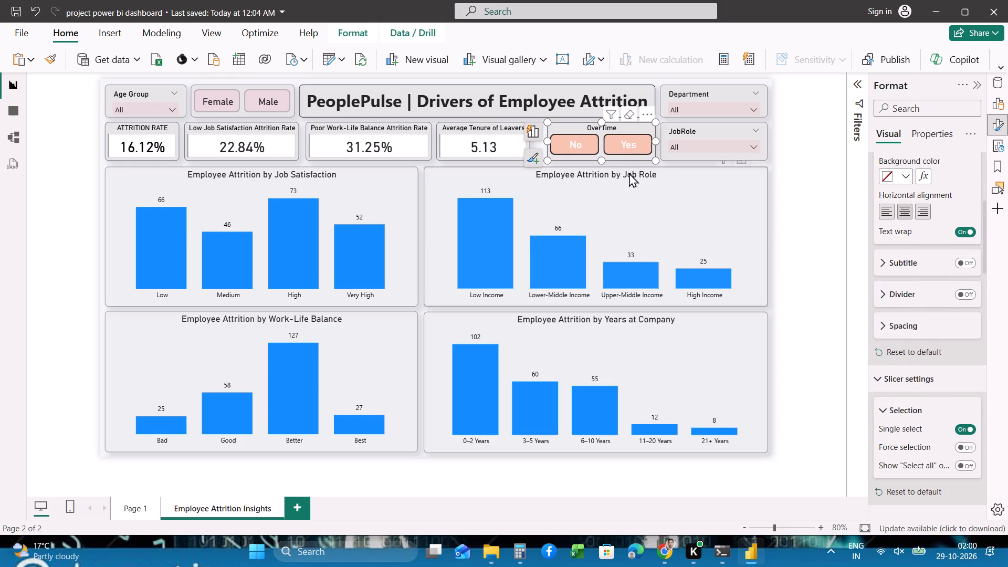
Test switching between Yes and No in the single-select OverTime slicer, and leave both unselected.
left_click(628, 141)
left_click(570, 144)
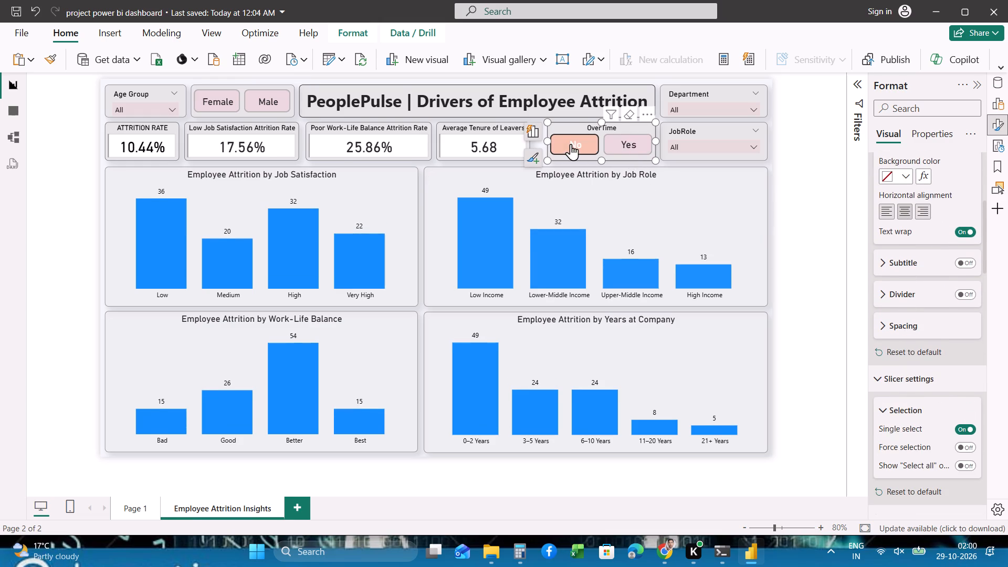
left_click(636, 142)
left_click(619, 144)
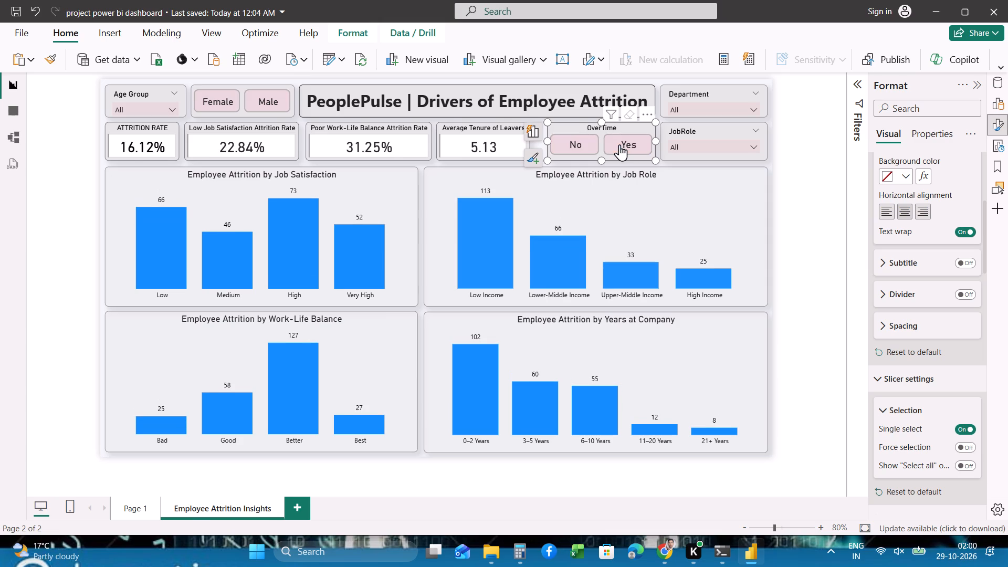
Turn on single select in the slicer settings of the gender slicer on Page 1.
left_click(138, 512)
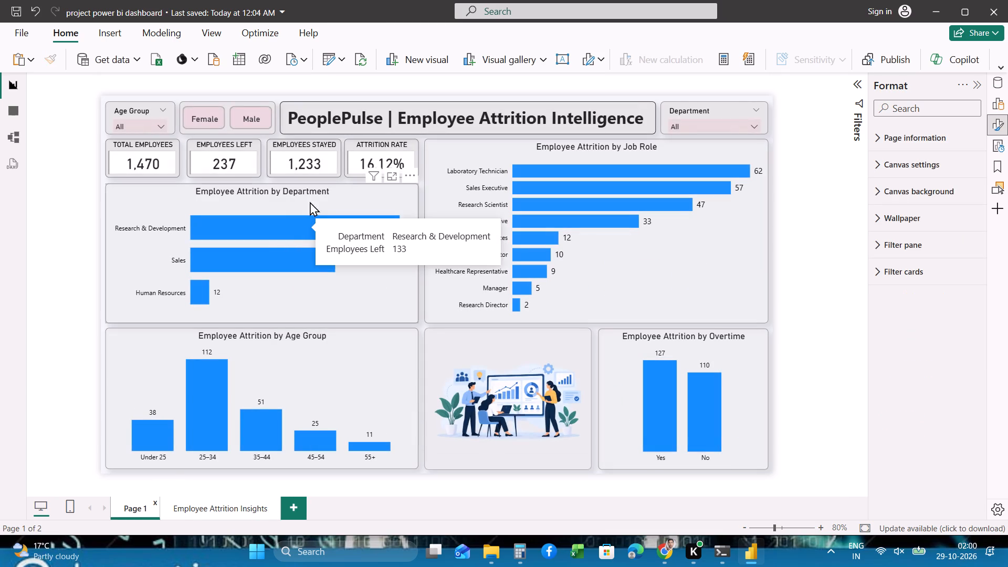
left_click(221, 118)
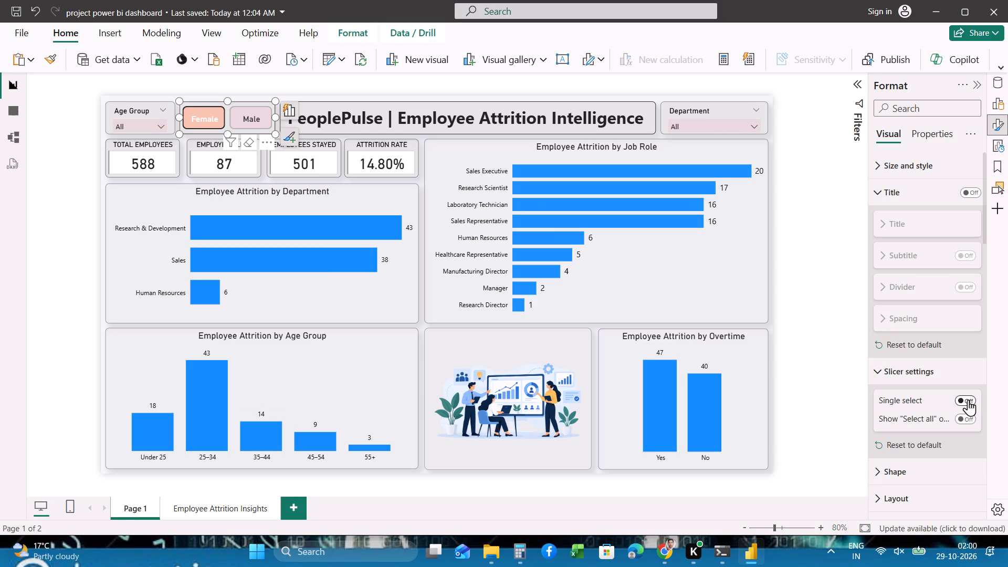
left_click(968, 400)
Test switching between Female and Male in the single-select gender slicer on Page 1, and leave both unselected.
left_click(208, 107)
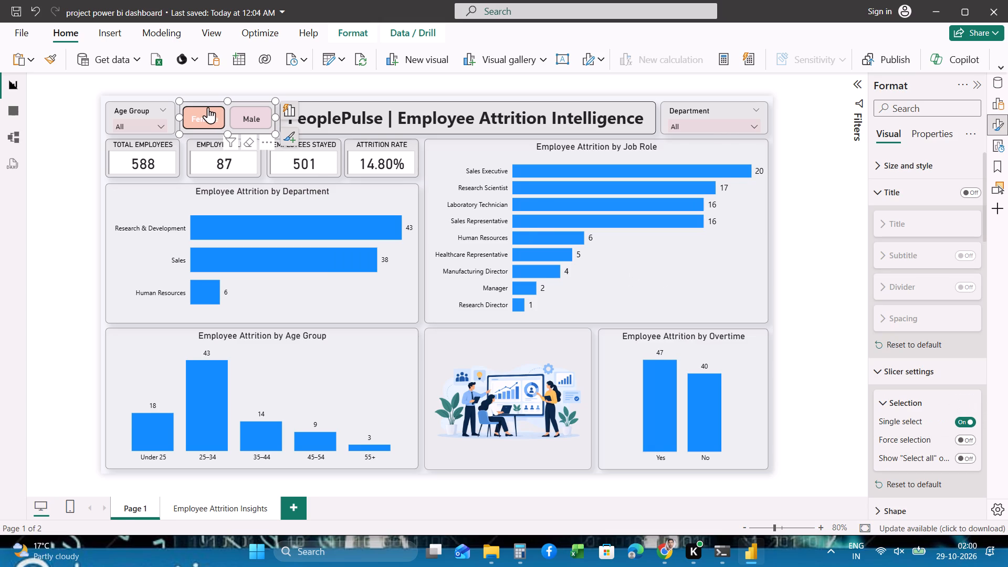
left_click(242, 115)
left_click(203, 114)
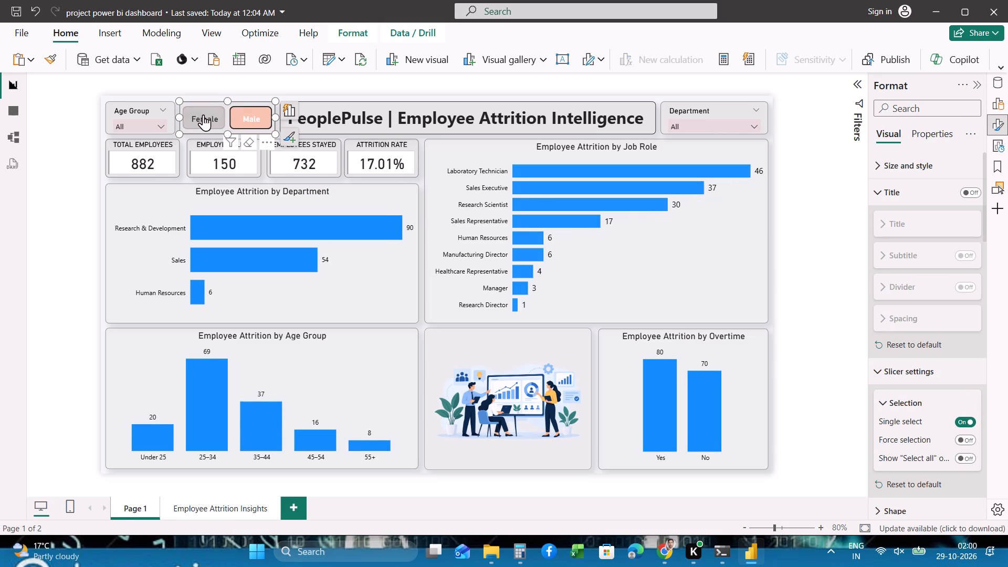
left_click(235, 118)
left_click(219, 117)
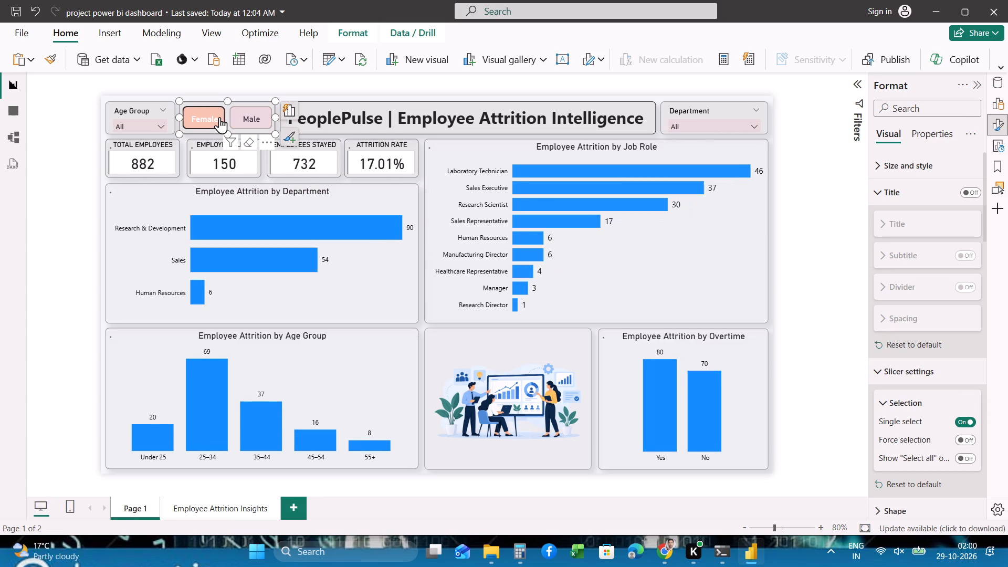
left_click(218, 117)
Test choosing 35–44 and 25–34 together in the Page 1 Age Group slicer, and clear both choices.
left_click(164, 126)
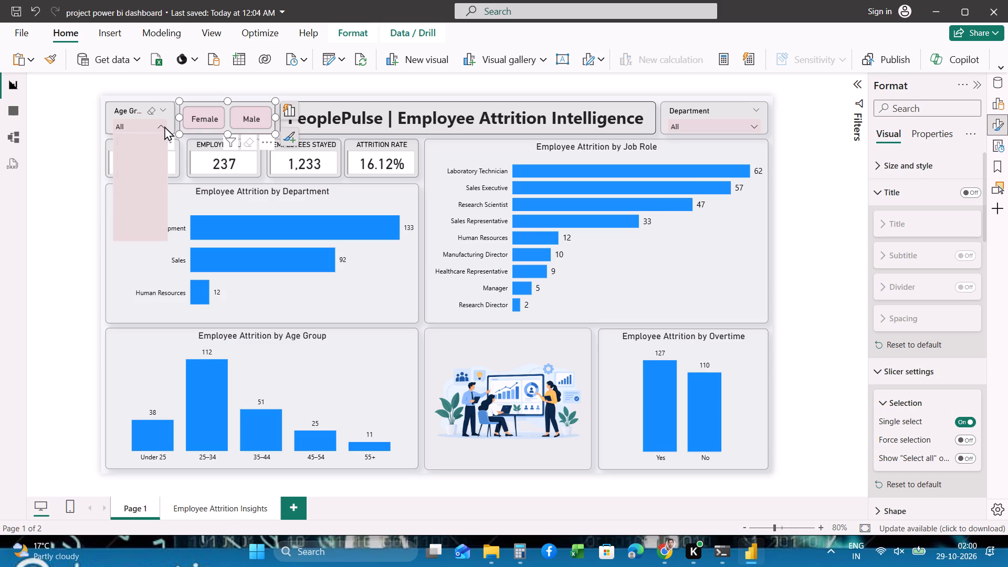
left_click(123, 175)
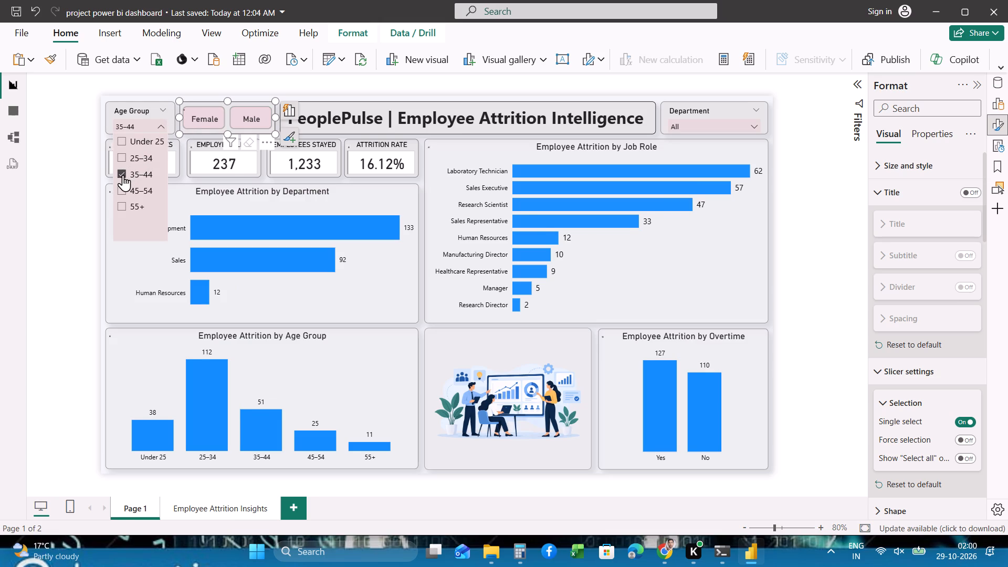
left_click(123, 160)
left_click(123, 160)
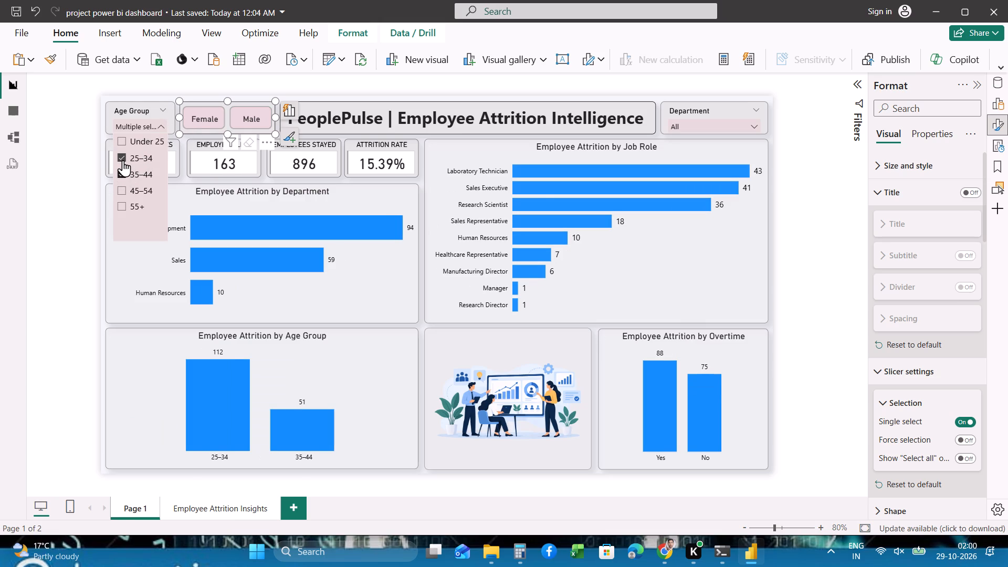
left_click(122, 173)
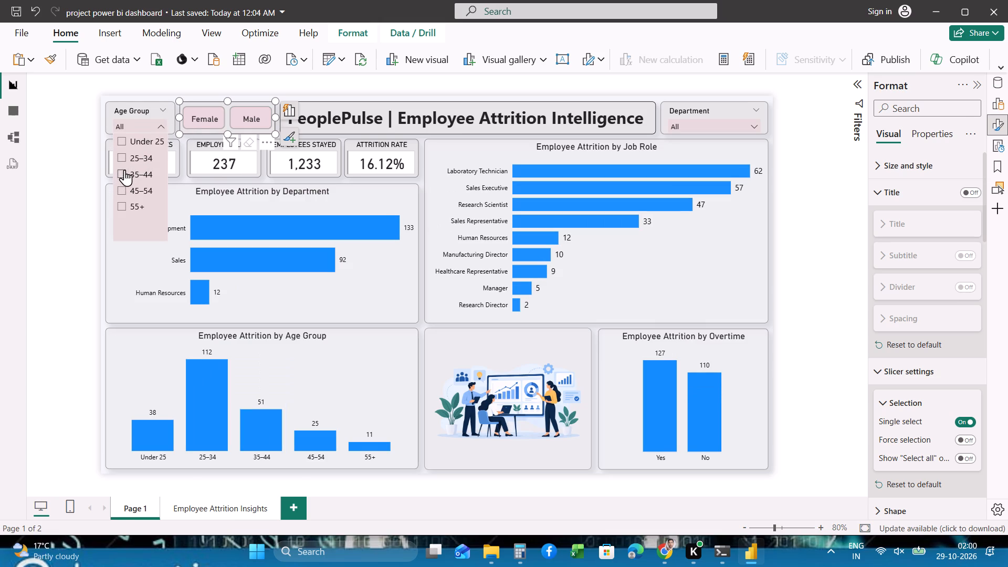
left_click(82, 180)
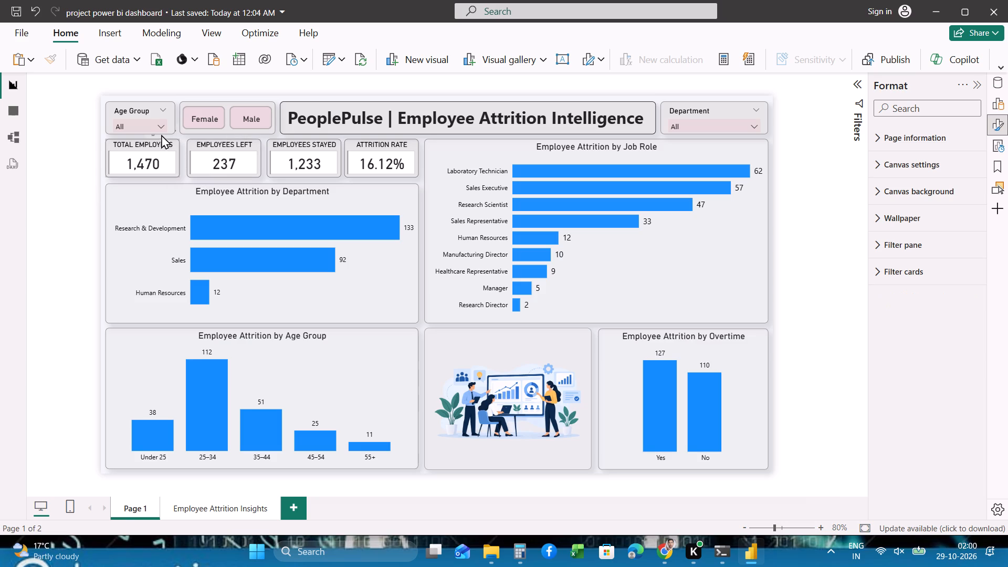
Examine the Age Group slicer's style and selection options, and the font, border and background settings of its values.
left_click(169, 124)
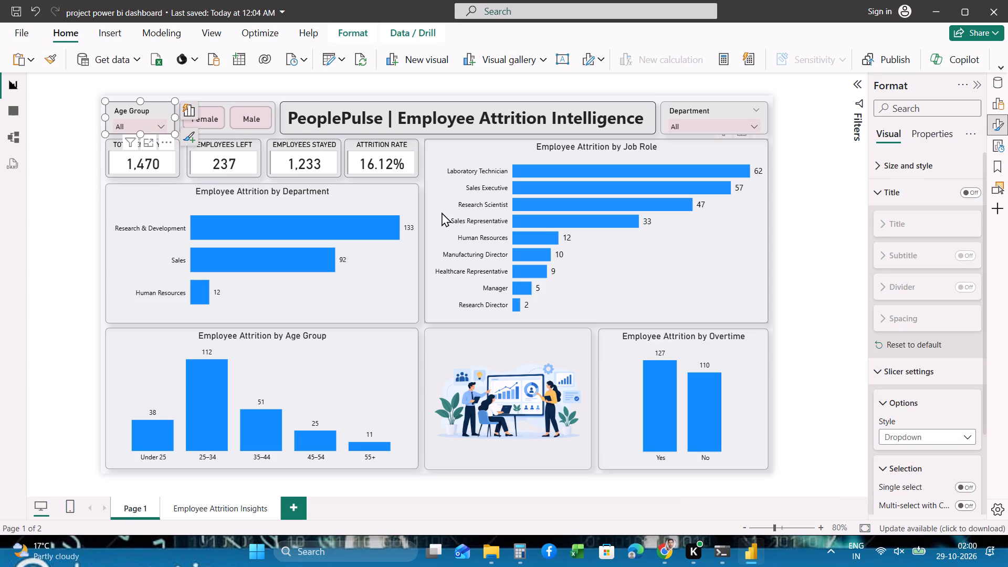
scroll(880, 310, "down", 2)
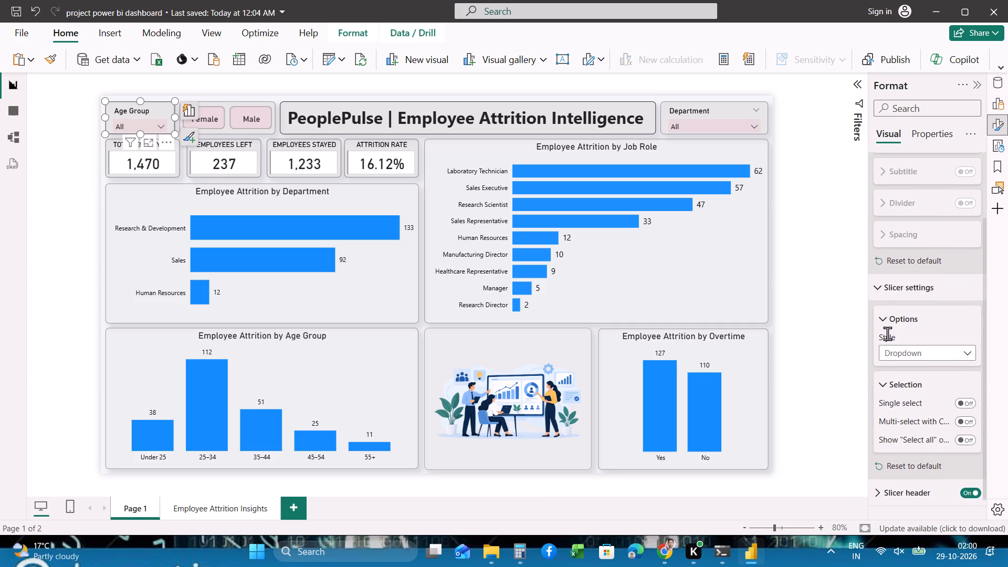
left_click(889, 351)
left_click(889, 349)
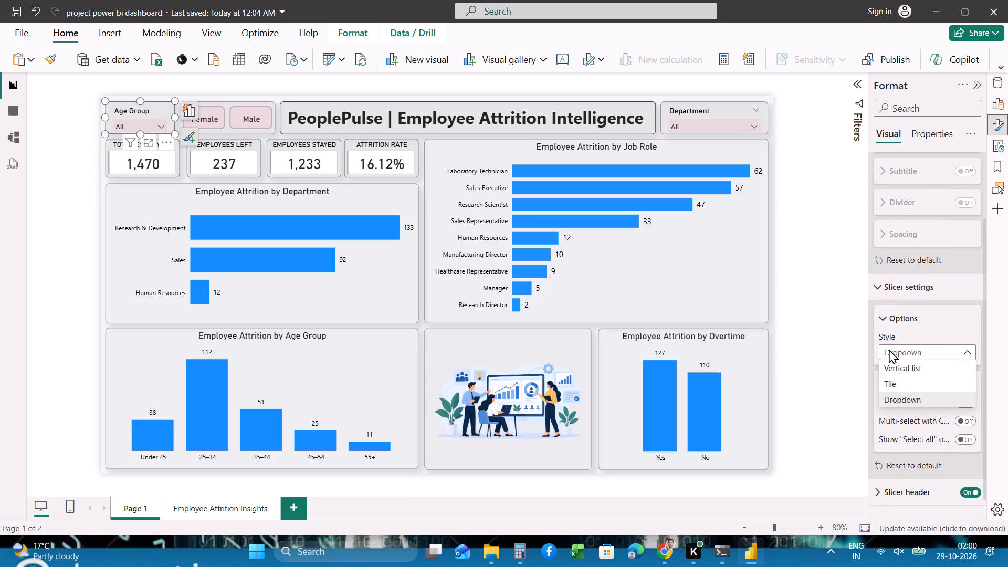
scroll(889, 349, "down", 2)
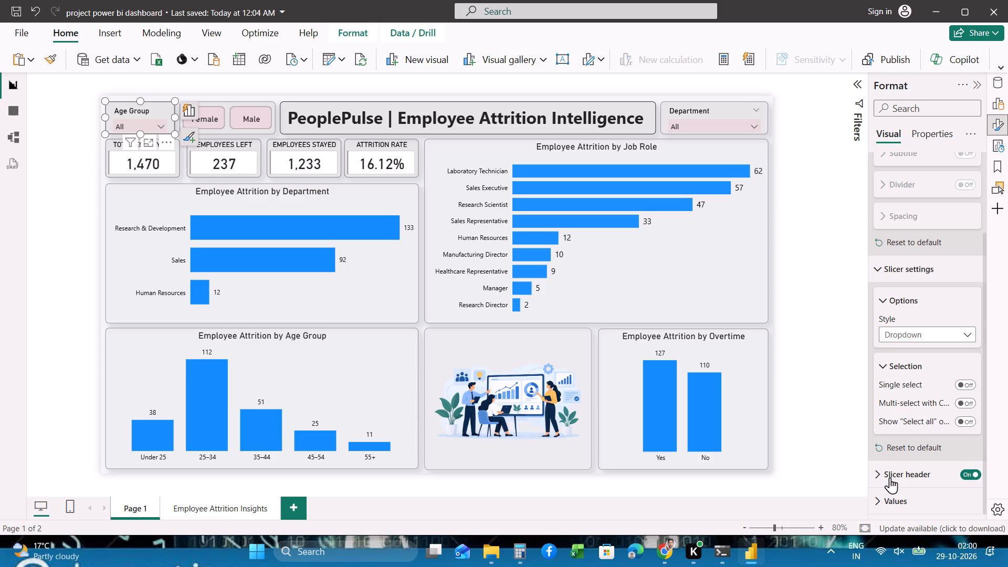
left_click(888, 497)
scroll(888, 497, "down", 2)
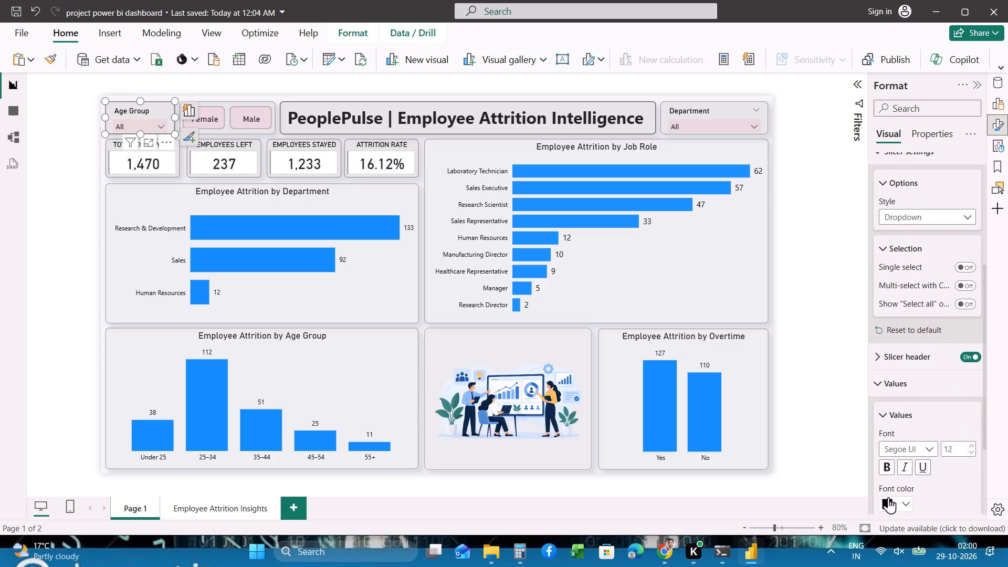
scroll(888, 497, "down", 3)
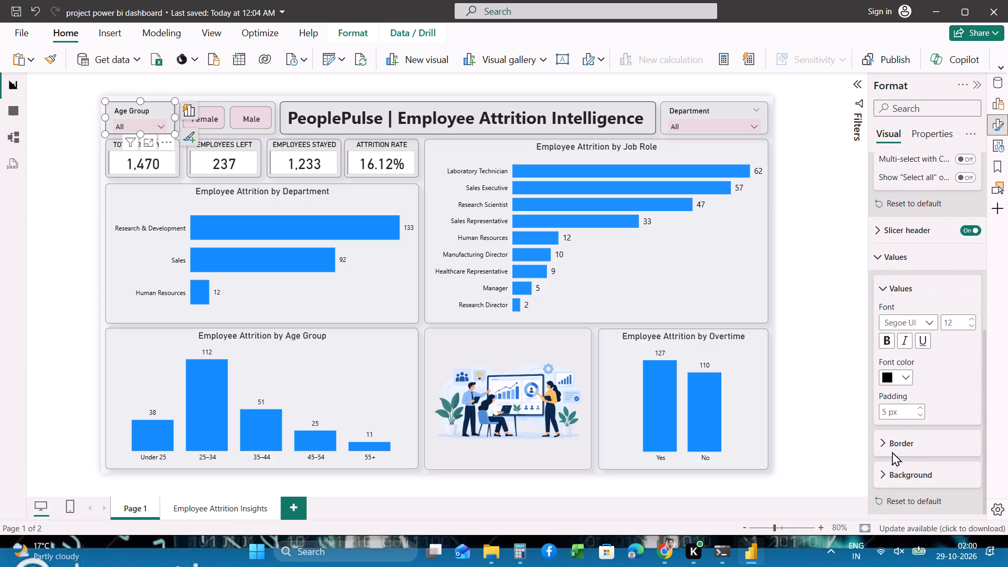
left_click(892, 446)
scroll(892, 446, "down", 4)
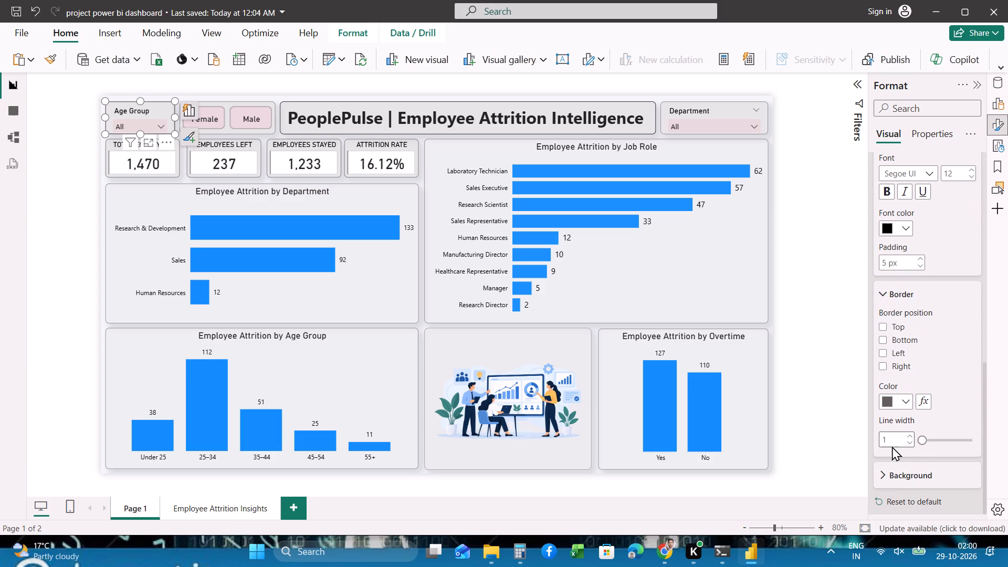
scroll(892, 446, "down", 1)
left_click(891, 473)
scroll(891, 473, "down", 3)
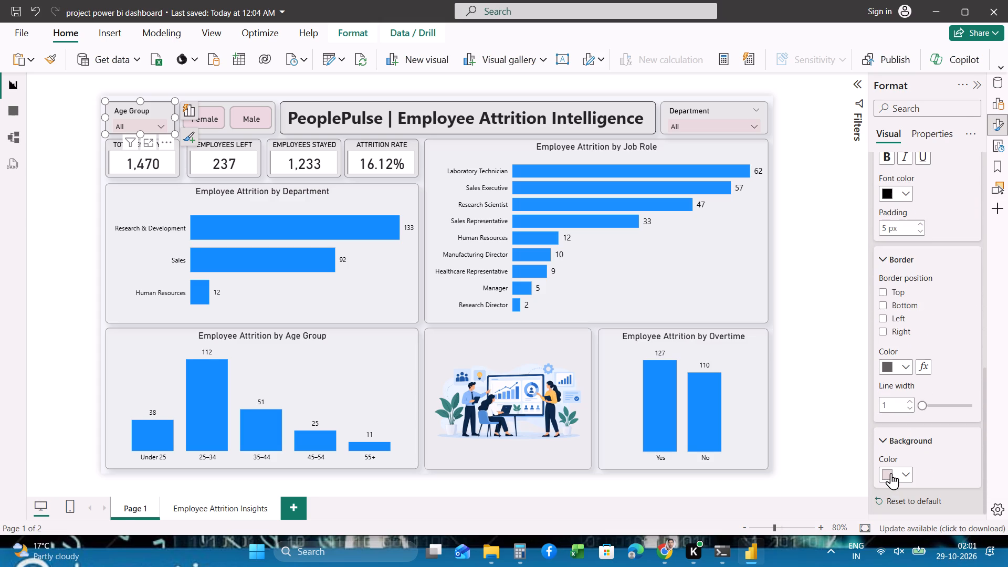
scroll(891, 473, "up", 3)
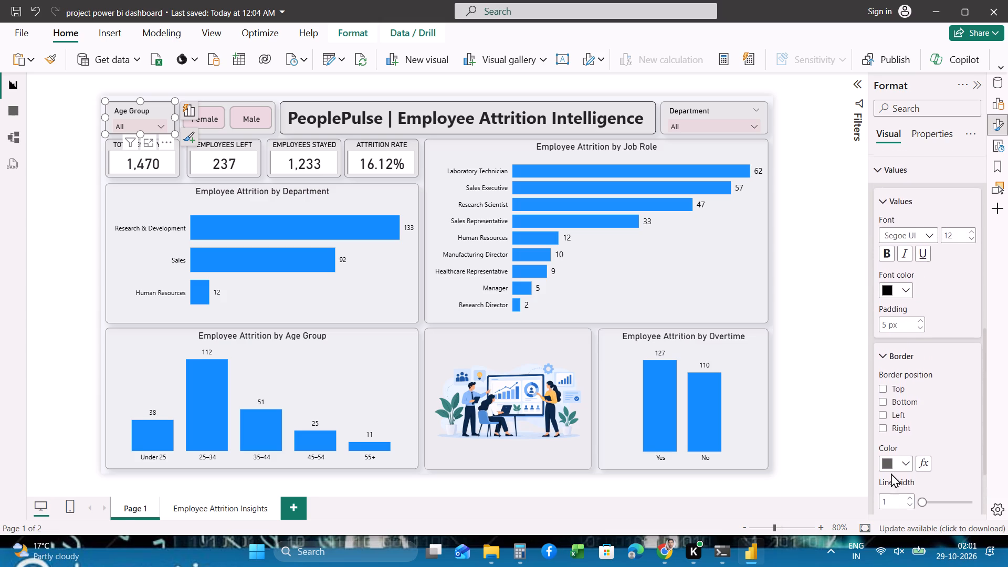
scroll(891, 473, "up", 3)
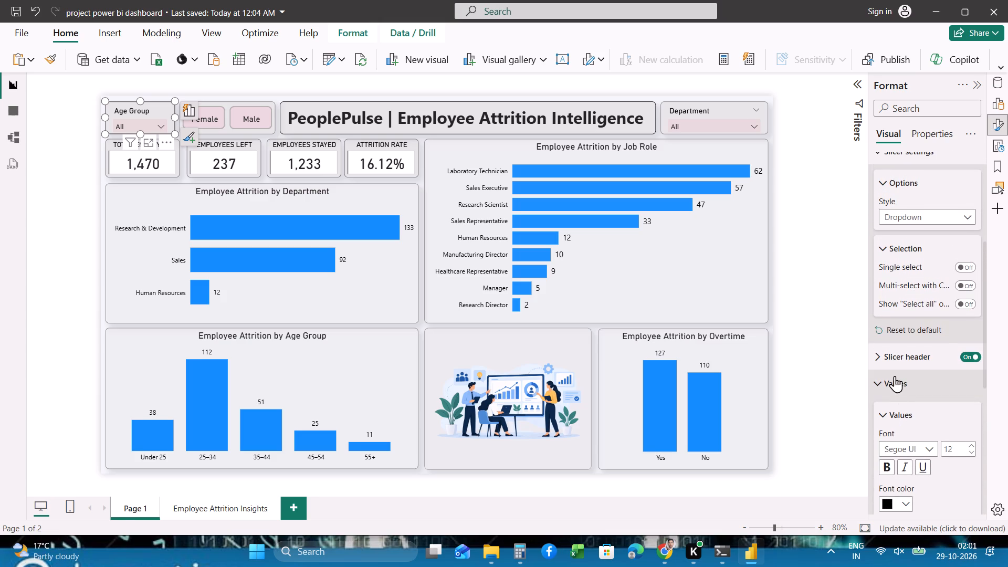
Examine the Age Group slicer's header formatting, and collapse its slicer settings and title sections.
left_click(887, 363)
scroll(887, 365, "down", 1)
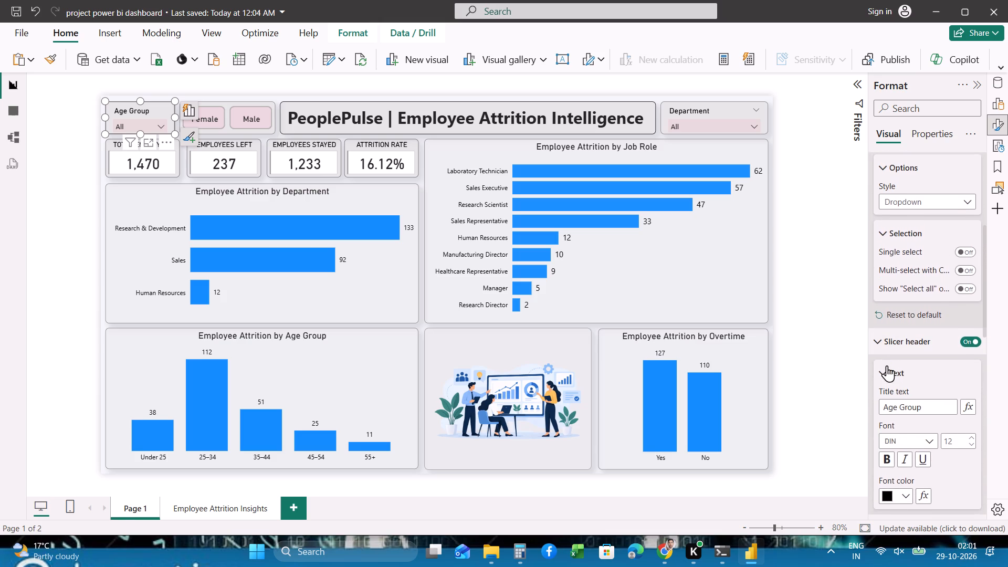
scroll(887, 365, "down", 3)
scroll(887, 365, "up", 1)
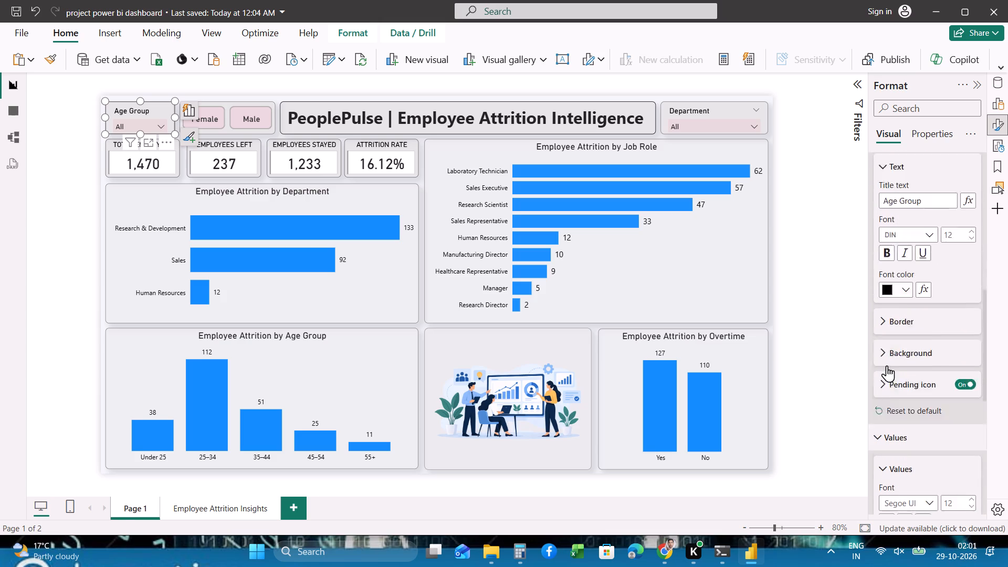
scroll(887, 365, "up", 5)
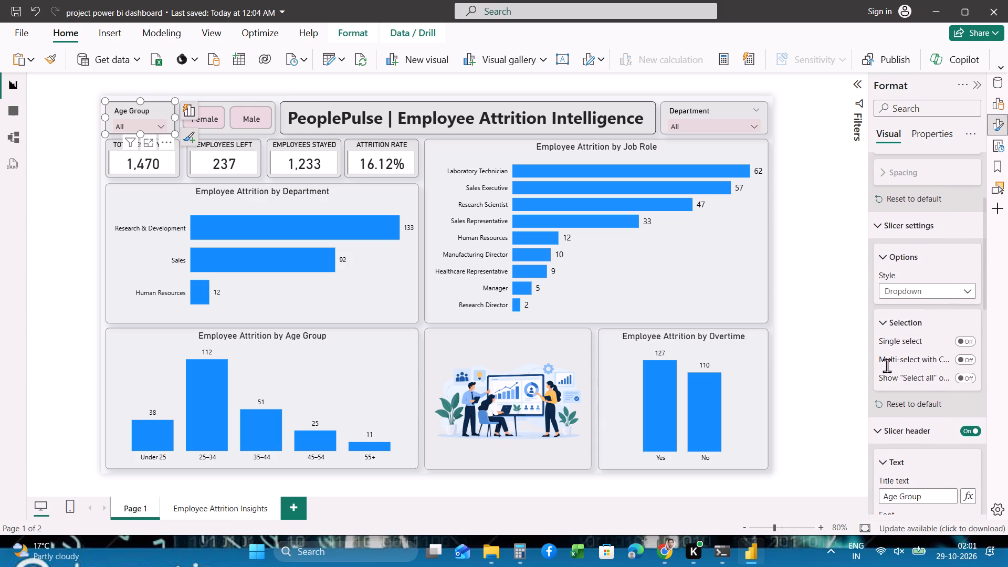
scroll(887, 365, "up", 1)
scroll(892, 291, "up", 1)
left_click(891, 295)
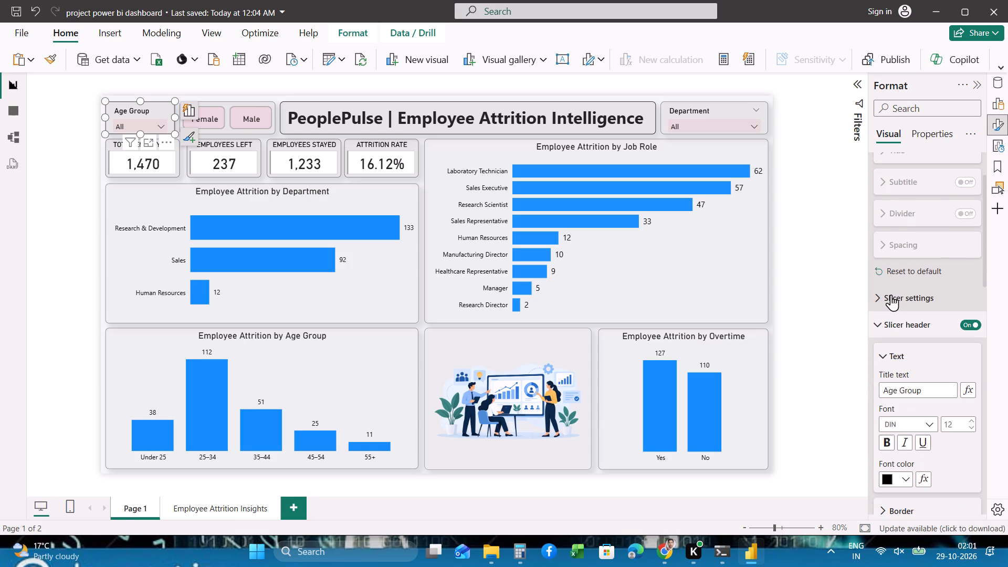
scroll(893, 291, "up", 4)
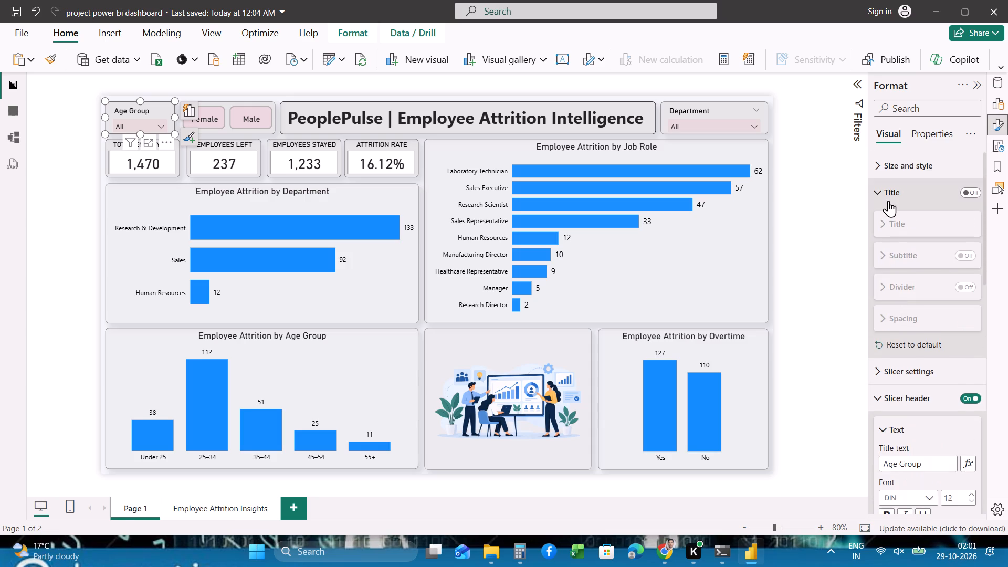
left_click(888, 198)
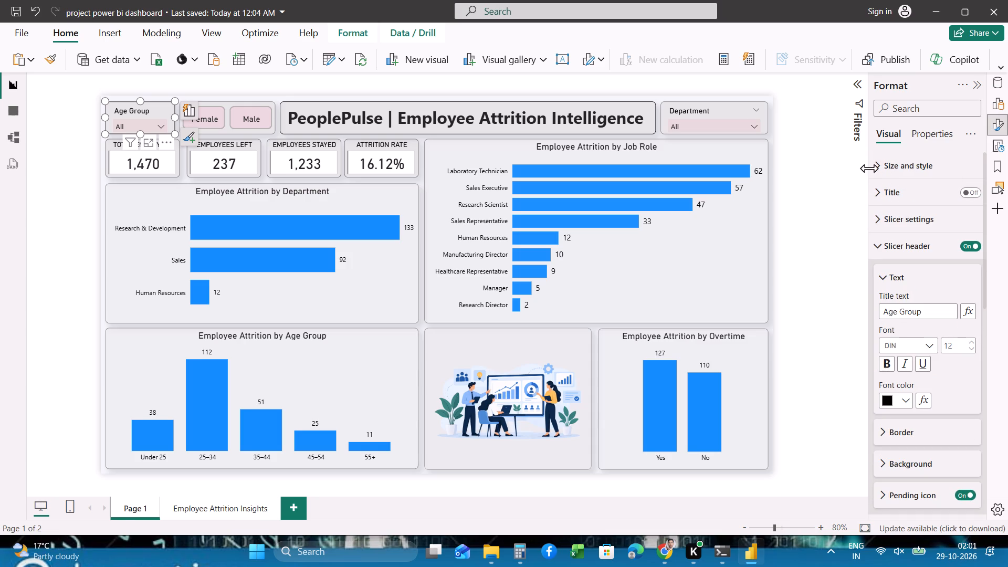
left_click(878, 168)
left_click(878, 168)
Hide the formatting pane and deselect the Age Group slicer on Page 1.
left_click(979, 88)
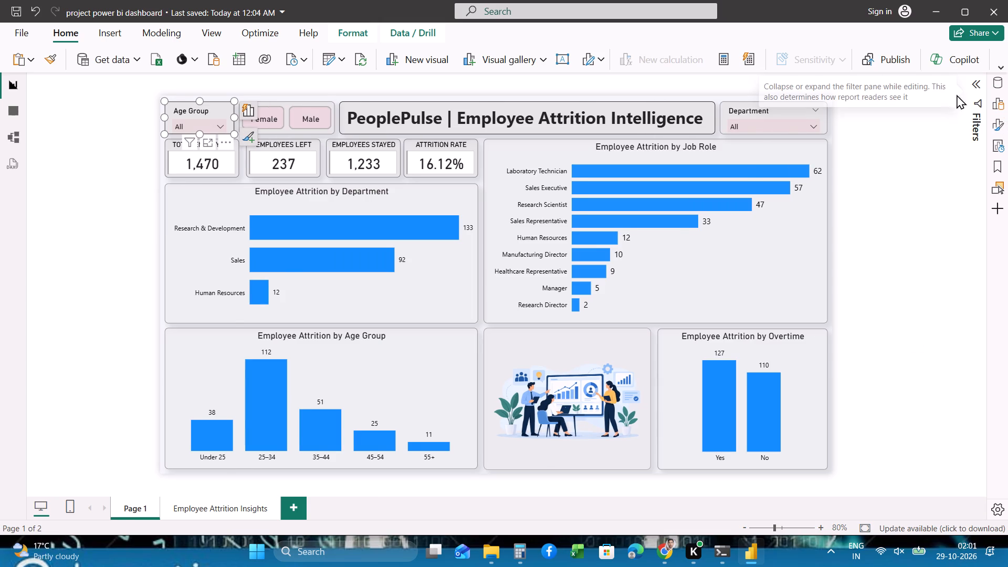
left_click(859, 192)
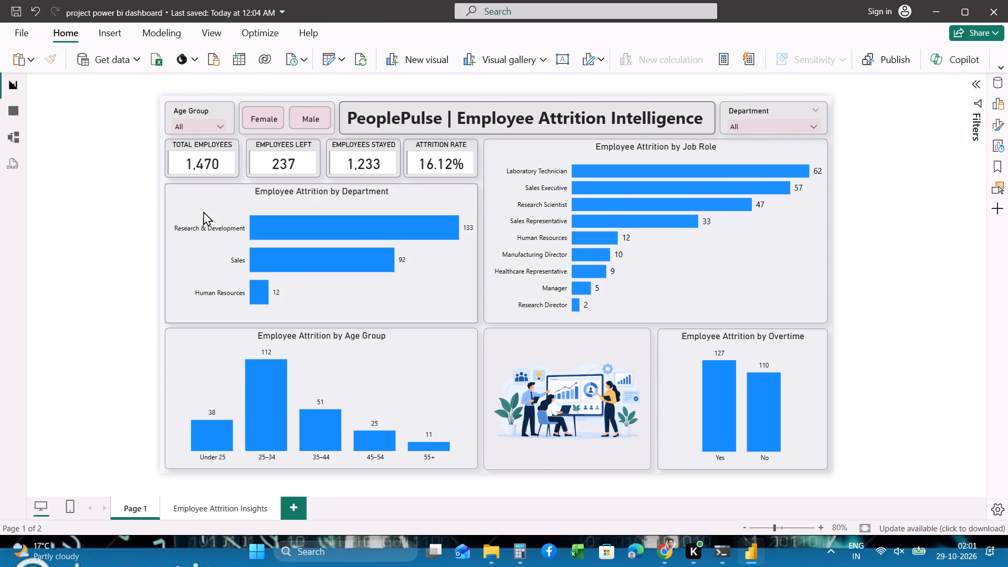
left_click(114, 208)
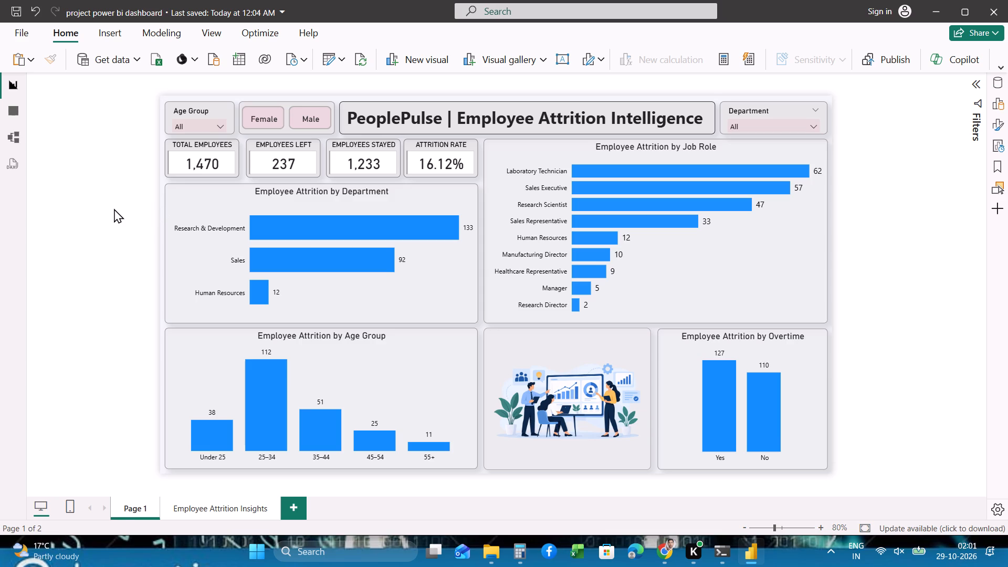
Compare the layouts of Page 1 and the Employee Attrition Insights page by switching between them.
left_click(202, 506)
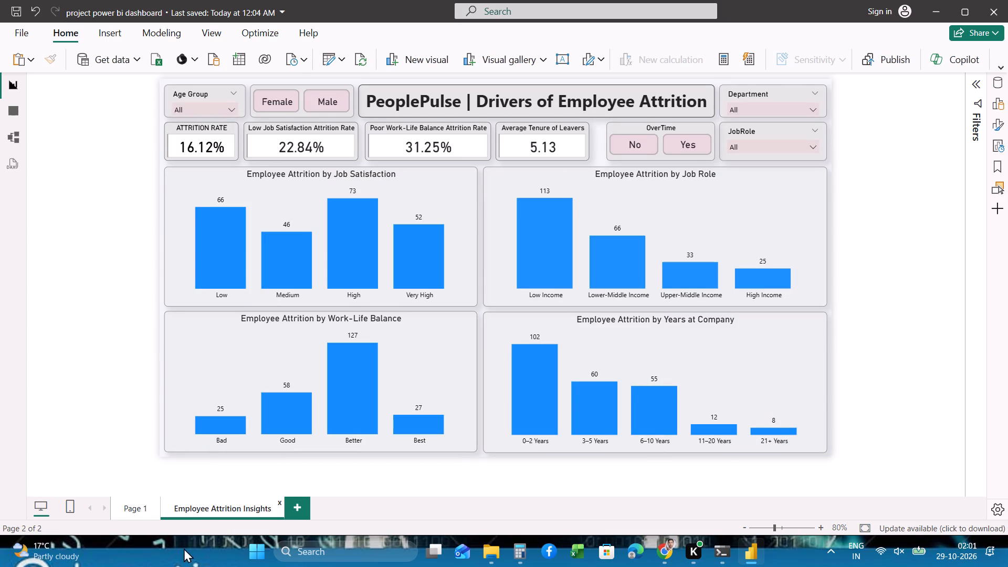
left_click(124, 505)
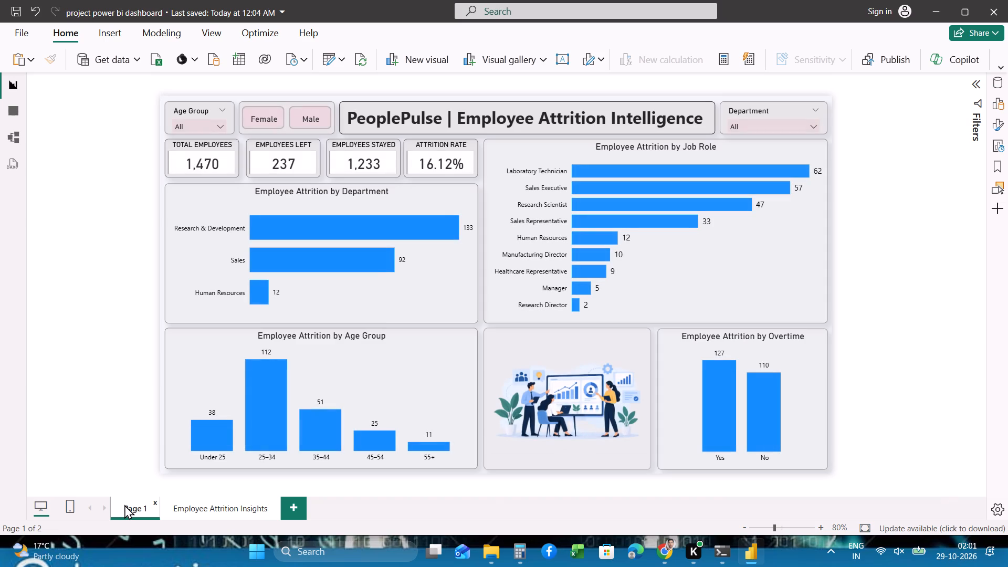
left_click(232, 506)
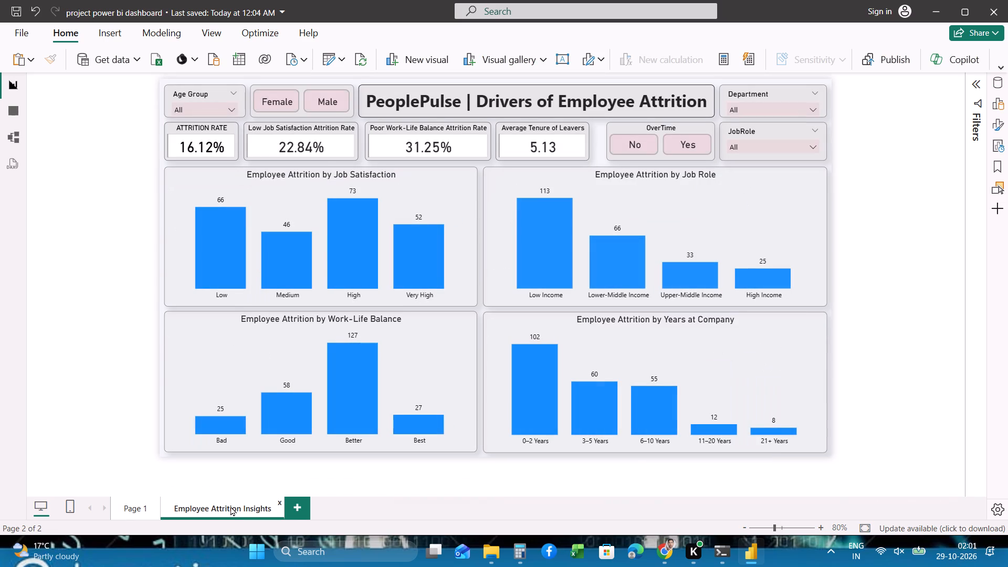
left_click(135, 507)
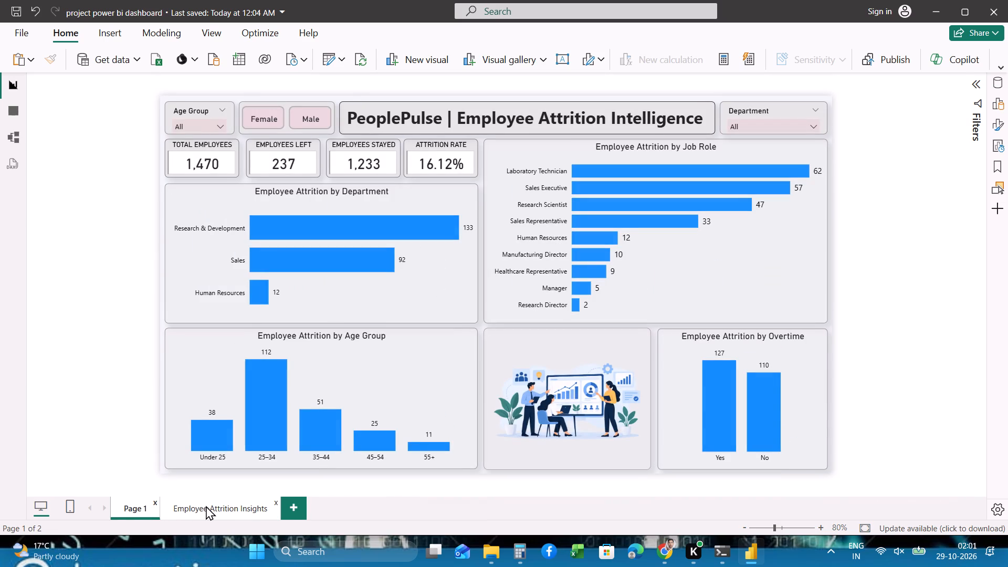
left_click(212, 508)
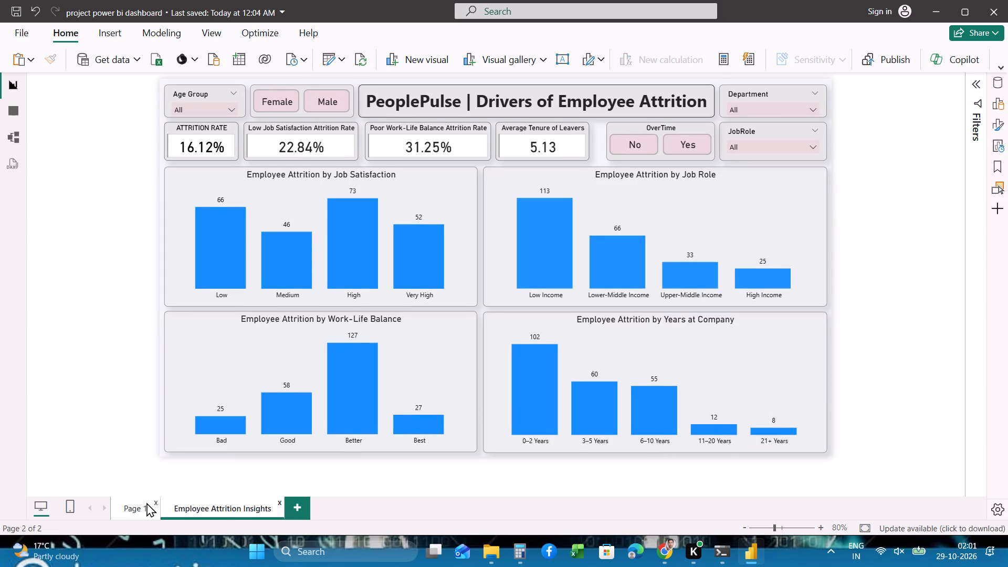
Take a snip of the whole Employee Attrition Insights page, from the title and slicers down to the bottom charts.
left_click(142, 506)
left_click(200, 505)
key("Print")
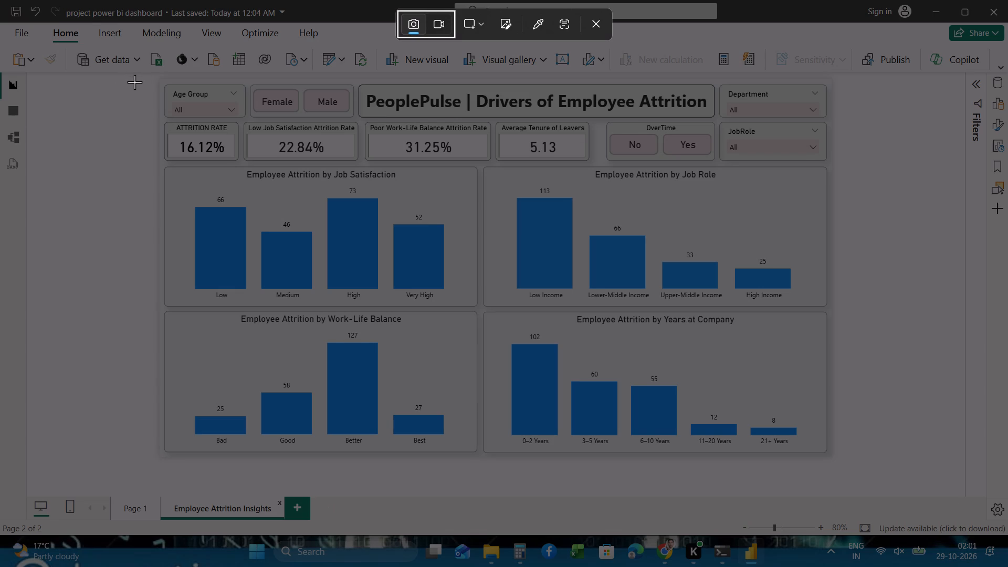
left_click_drag(150, 75, 811, 404)
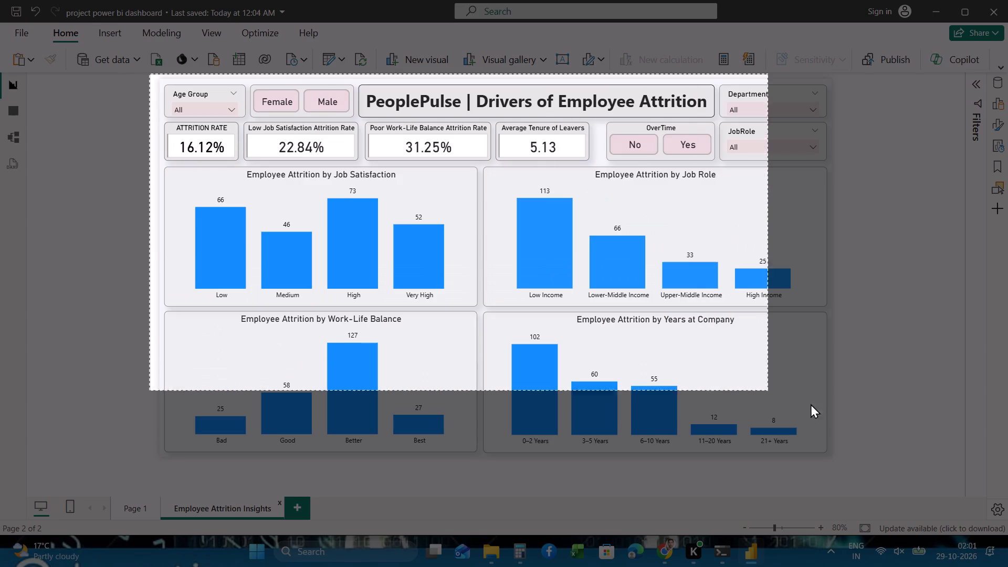
left_click_drag(811, 404, 865, 470)
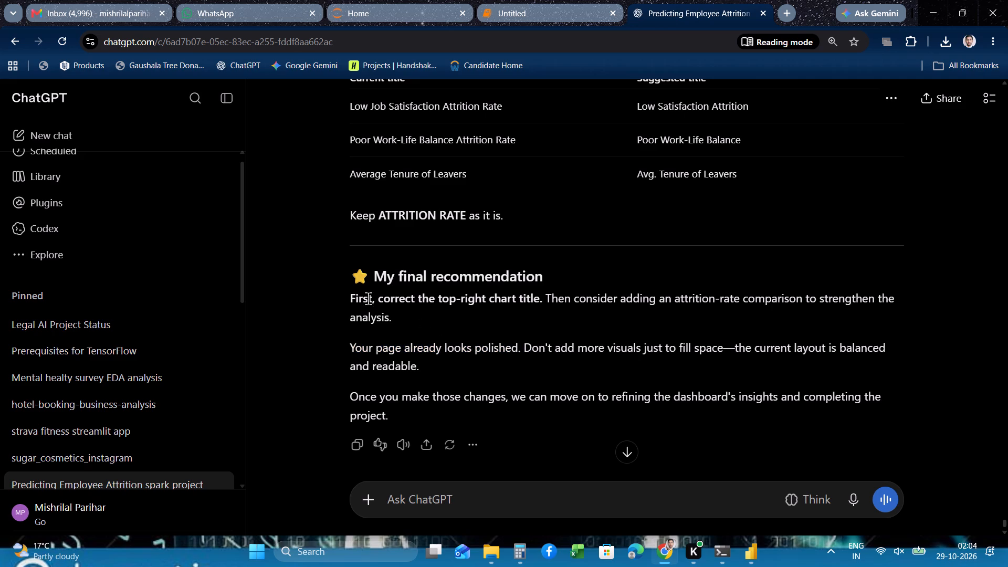
left_click_drag(379, 298, 477, 296)
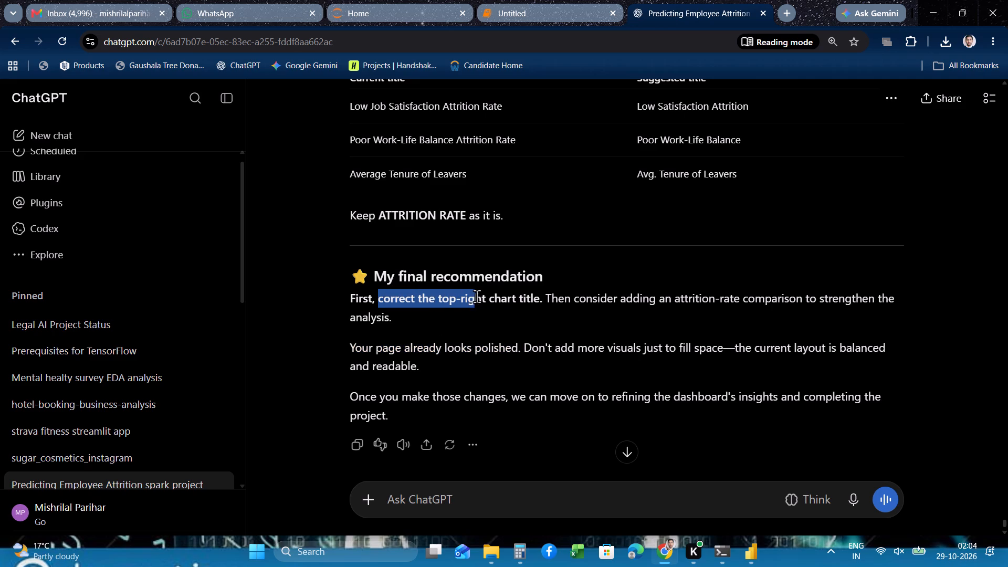
left_click_drag(477, 296, 552, 297)
left_click(552, 297)
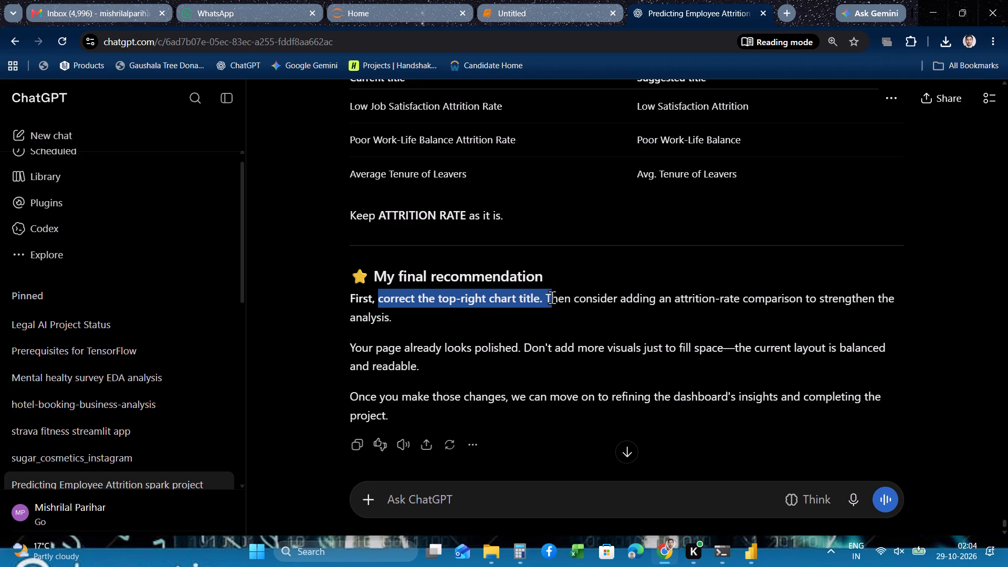
scroll(552, 297, "down", 2)
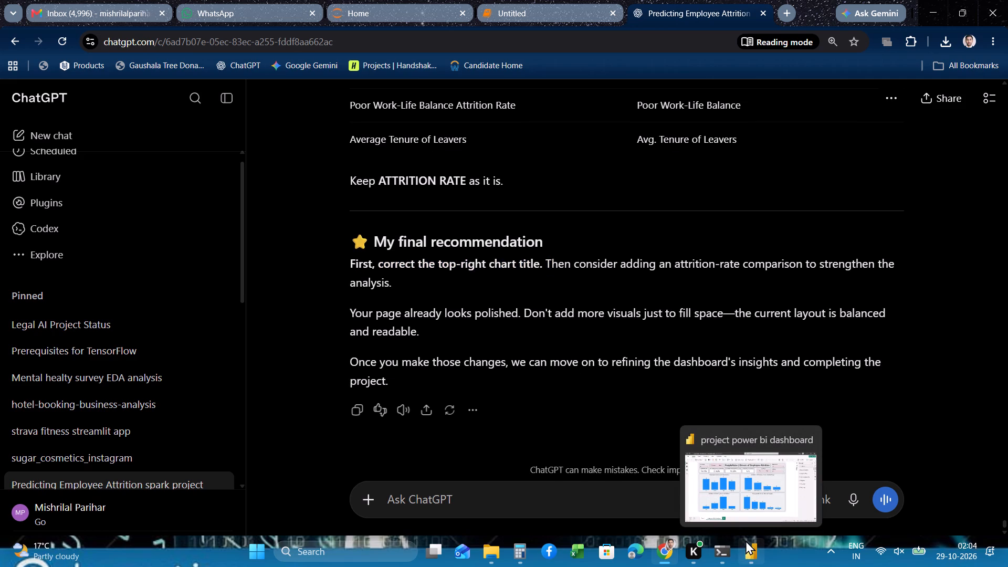
Switch to Power BI, try the OverTime slicer with Yes and No, clear it, and view the Department slicer's options.
left_click(732, 489)
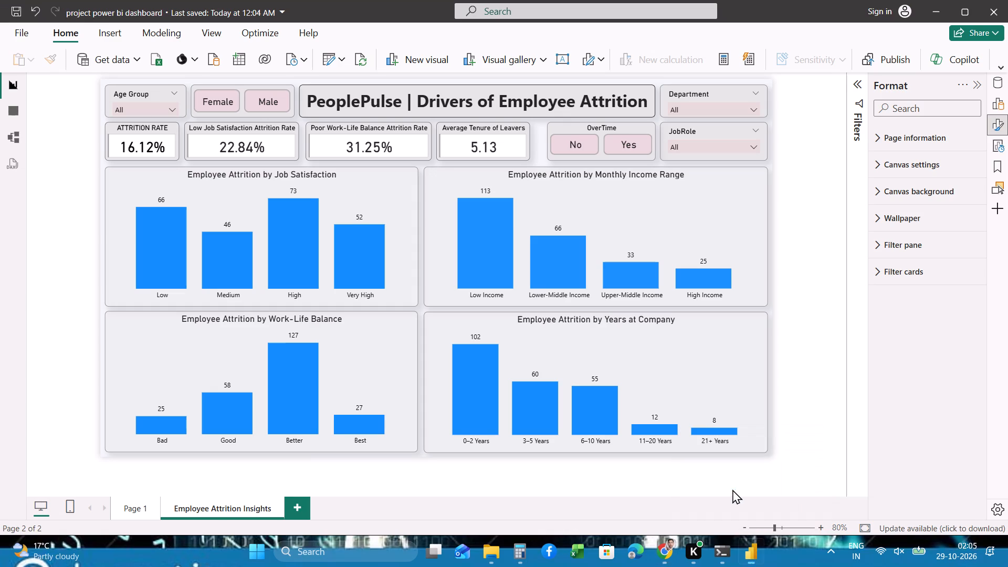
left_click(648, 485)
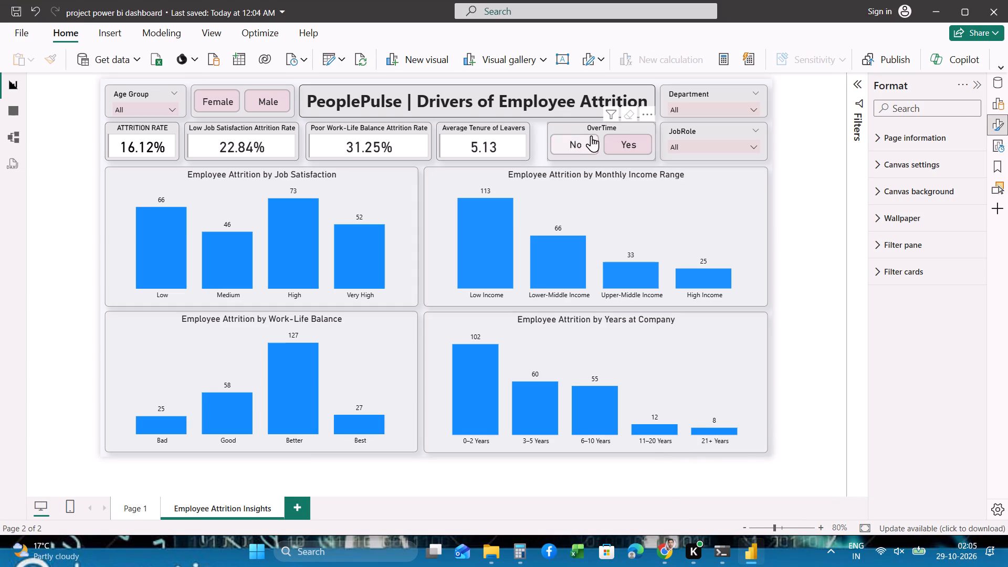
left_click(624, 141)
left_click(624, 141)
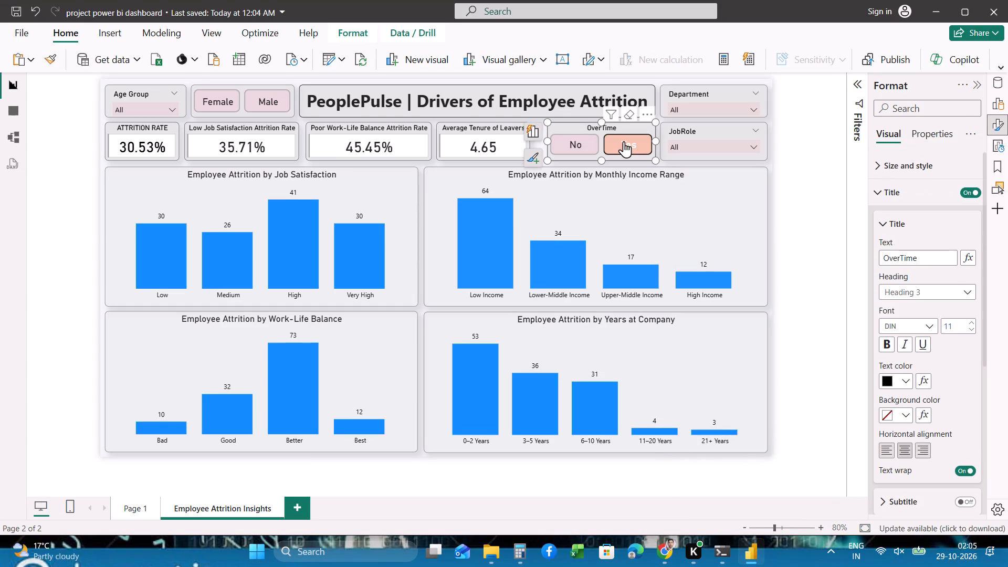
left_click(584, 142)
left_click(584, 142)
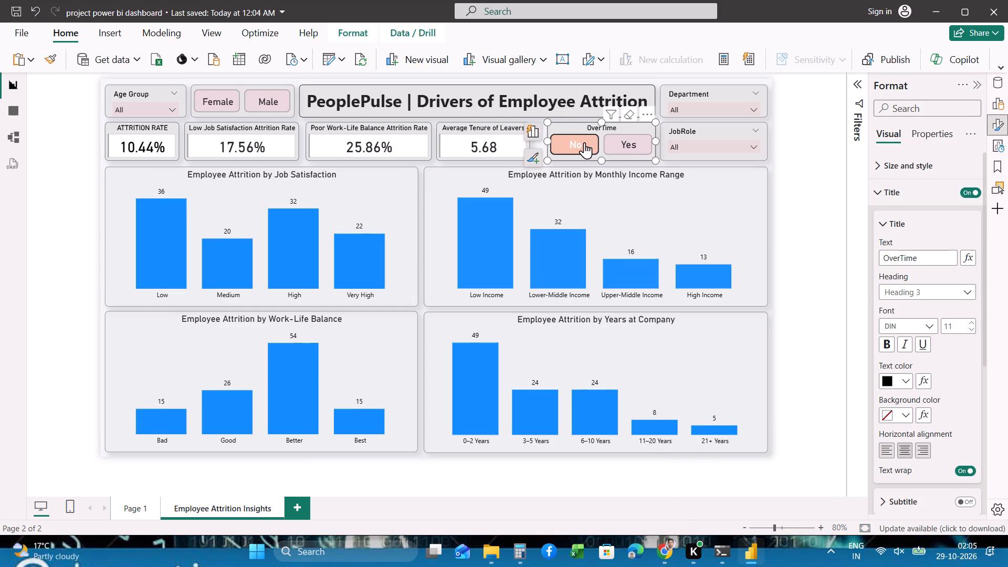
left_click(802, 196)
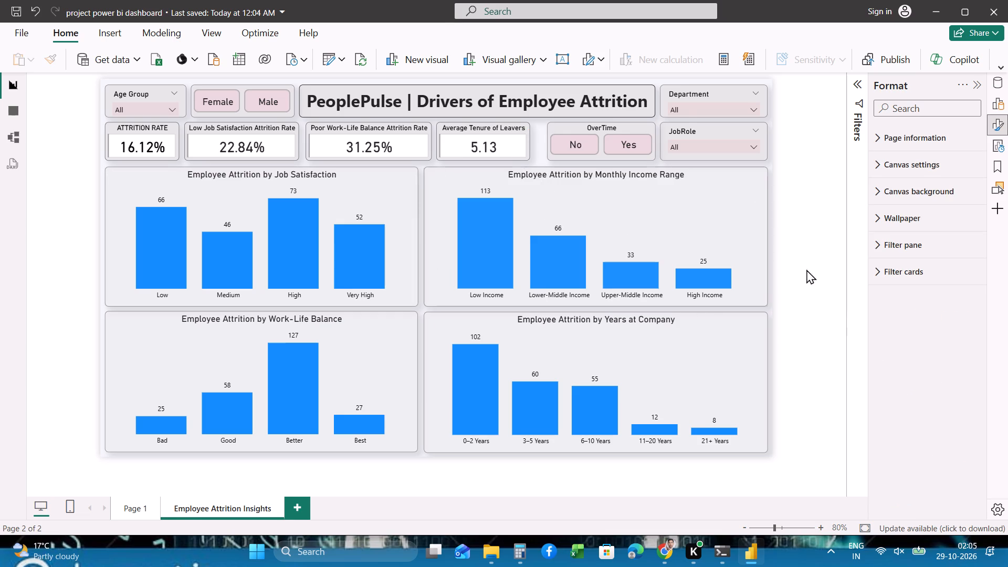
left_click(678, 112)
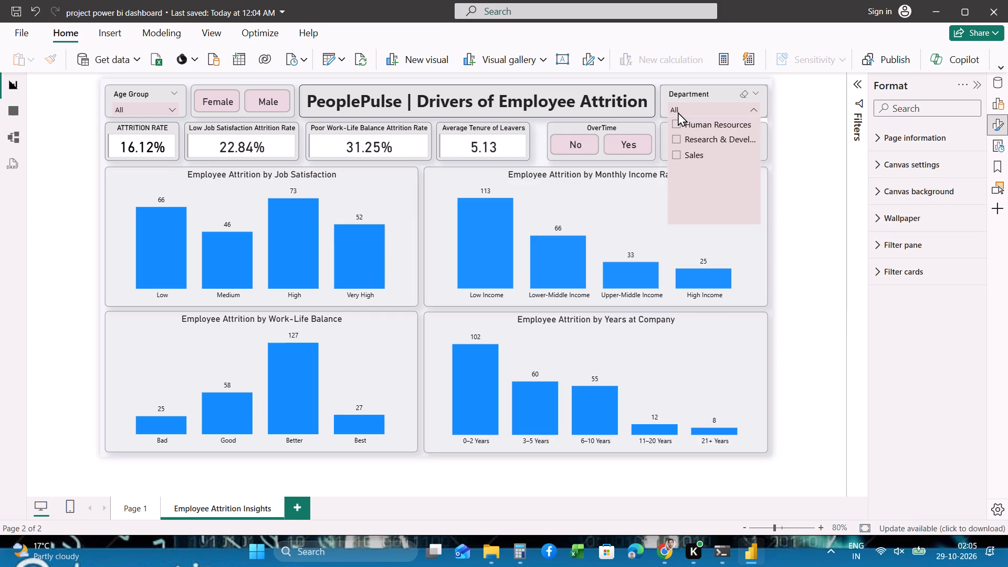
left_click(678, 111)
left_click(800, 189)
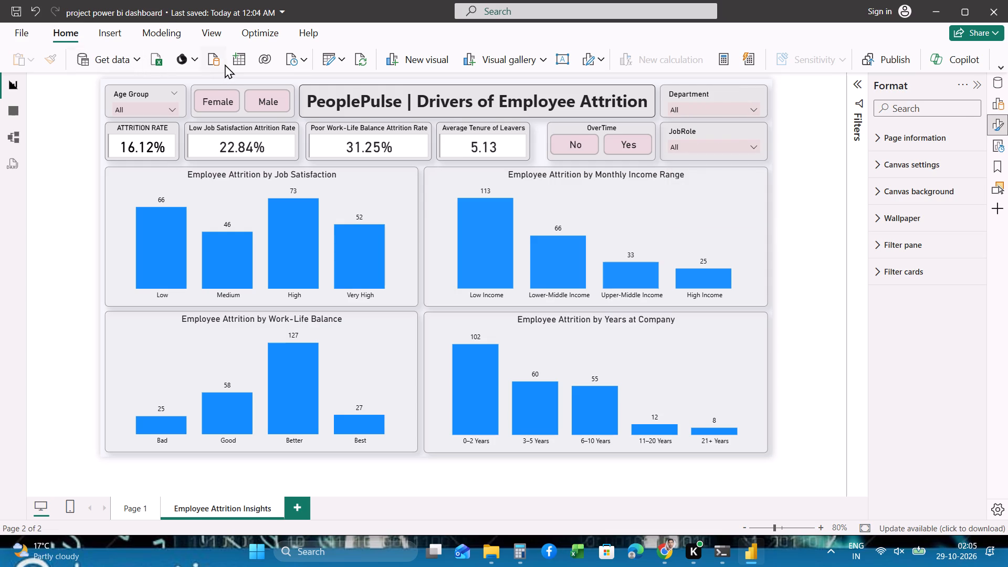
Save the "project power bi dashboard" report.
left_click(52, 201)
key("ctrl+s")
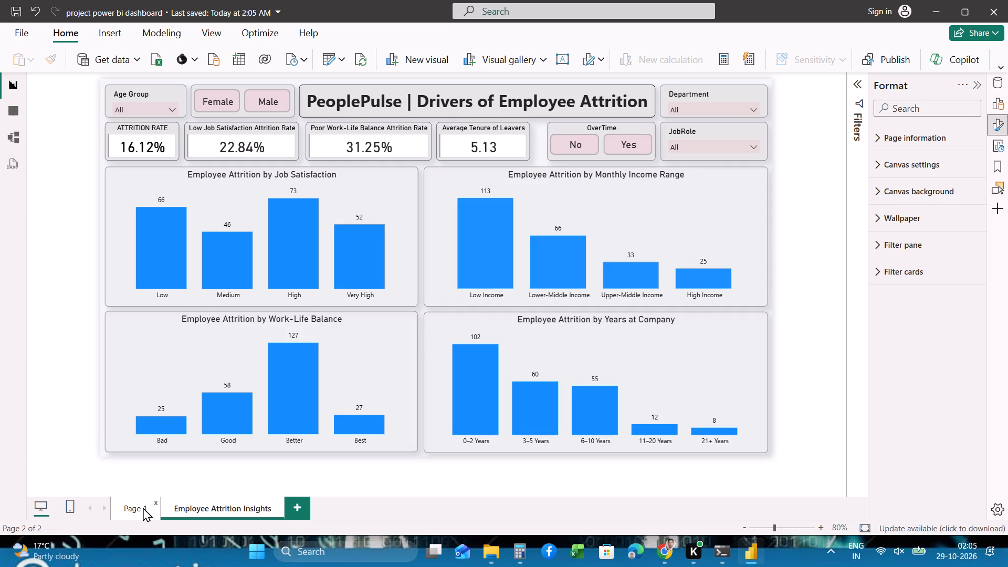
scroll(218, 475, "up", 1)
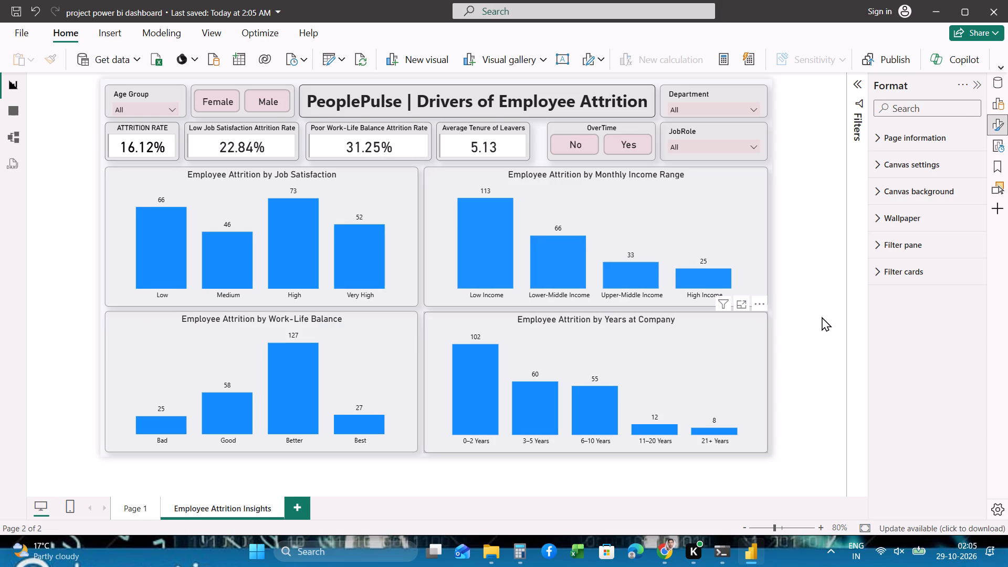
Close Power BI Desktop and the Chrome window with the ChatGPT conversation.
left_click(994, 15)
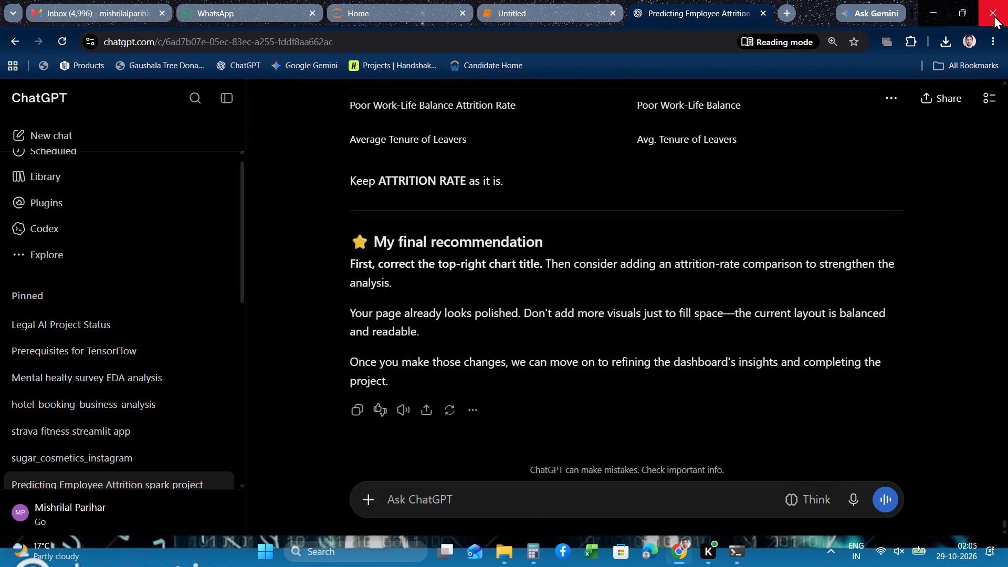
left_click(997, 9)
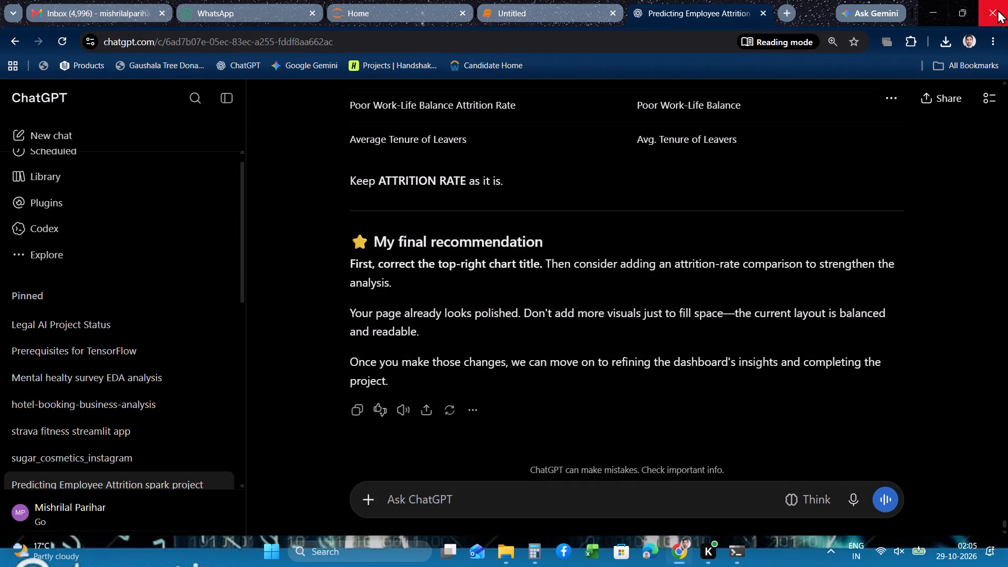
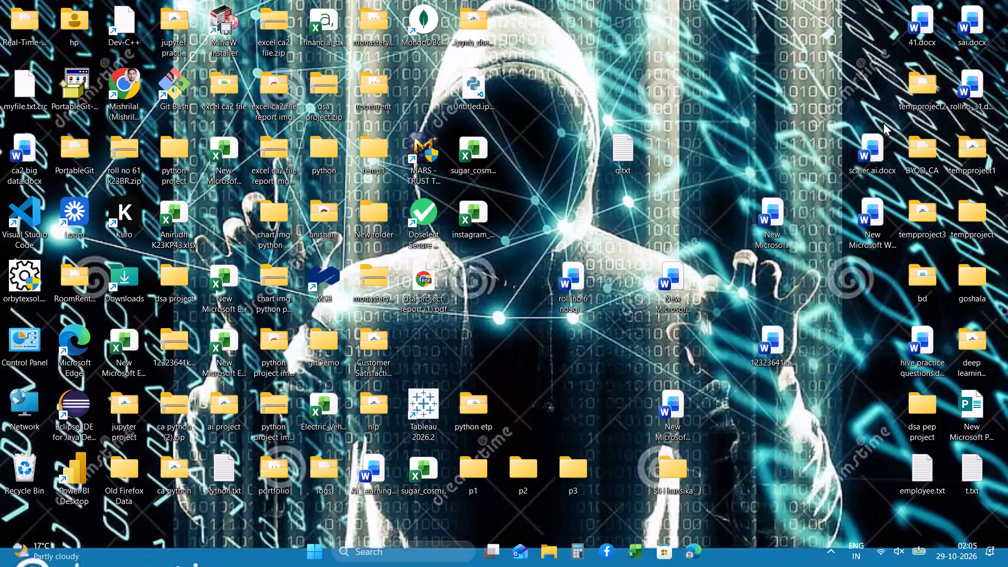
Open the Shut Down Windows dialog from the desktop.
key("alt+F4")
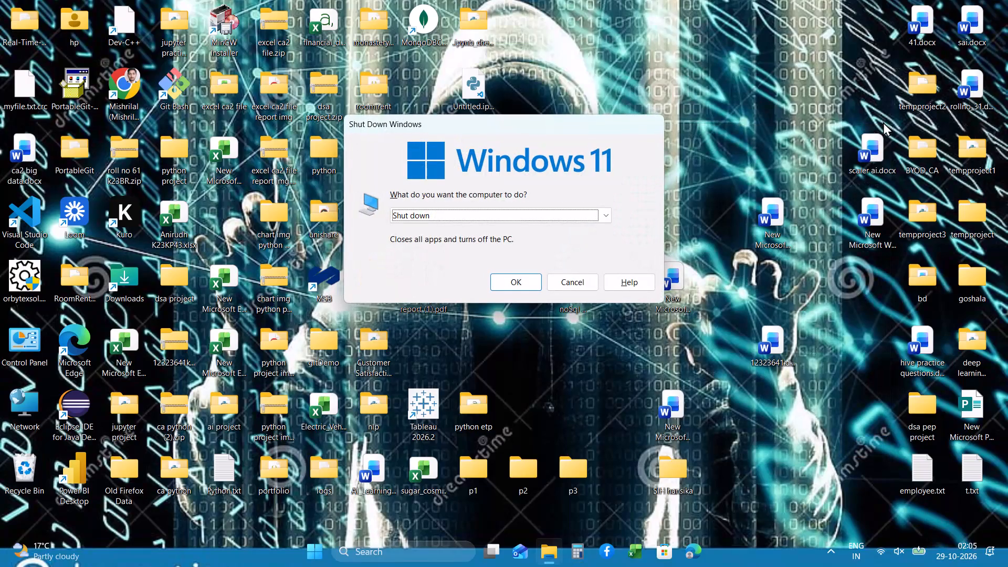